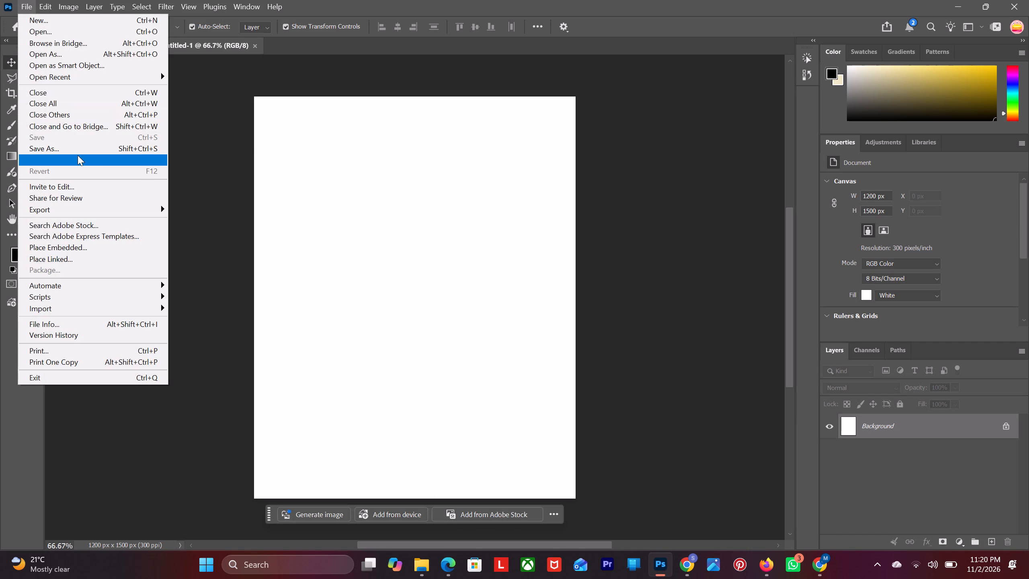
{"action": "left_click", "coordinate": [86, 247]}
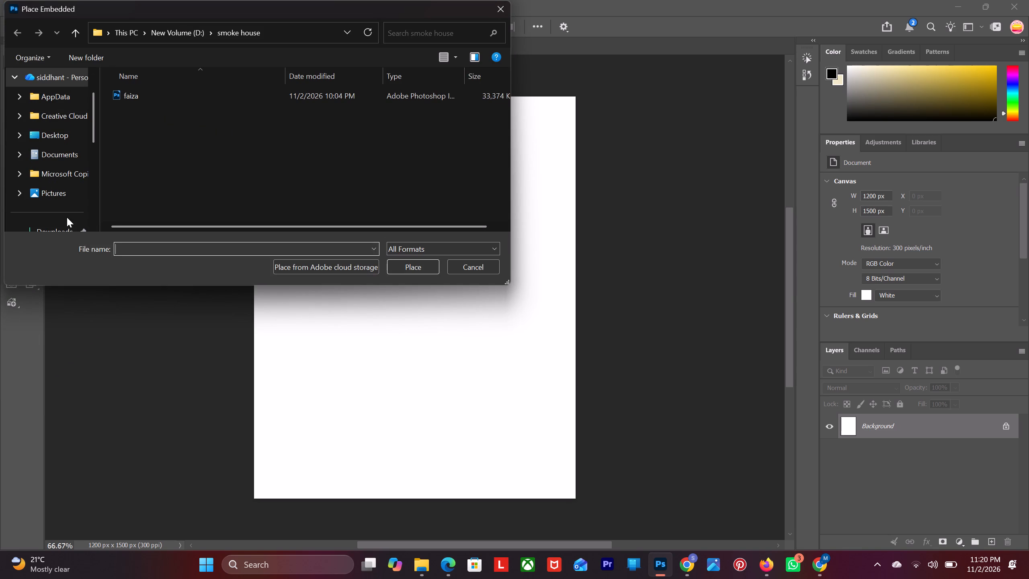
{"action": "left_click", "coordinate": [68, 223]}
{"action": "left_click", "coordinate": [164, 131]}
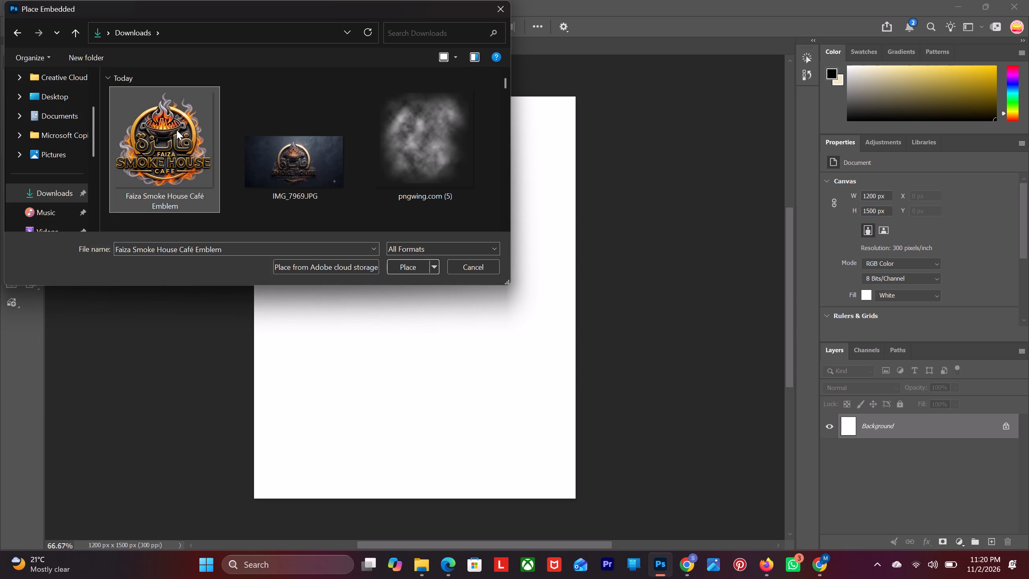
{"action": "left_click", "coordinate": [270, 140]}
{"action": "scroll", "coordinate": [256, 139], "scroll_direction": "down", "scroll_amount": 1}
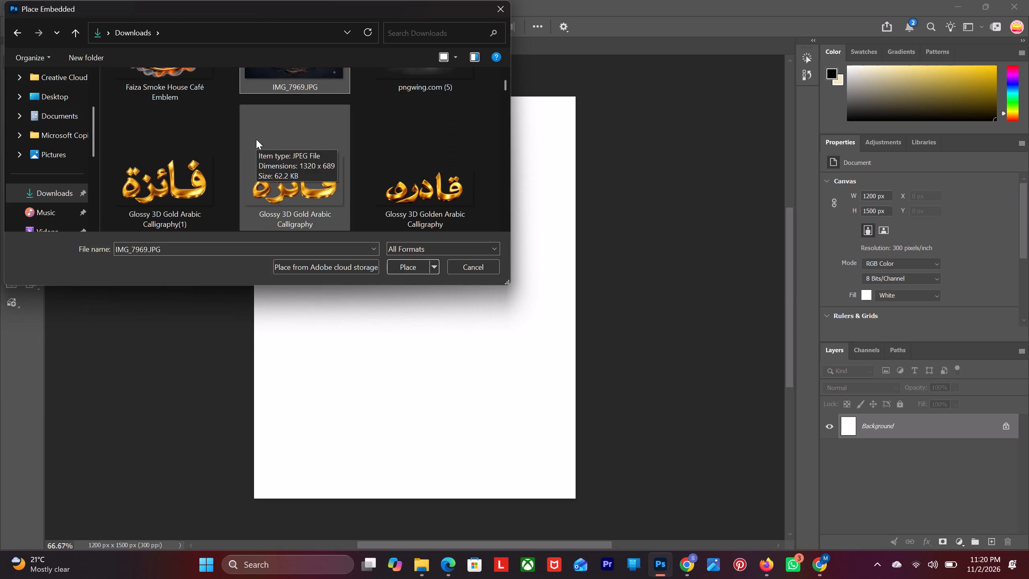
{"action": "scroll", "coordinate": [256, 139], "scroll_direction": "down", "scroll_amount": 1}
{"action": "left_click", "coordinate": [187, 143]}
{"action": "left_click", "coordinate": [398, 261]}
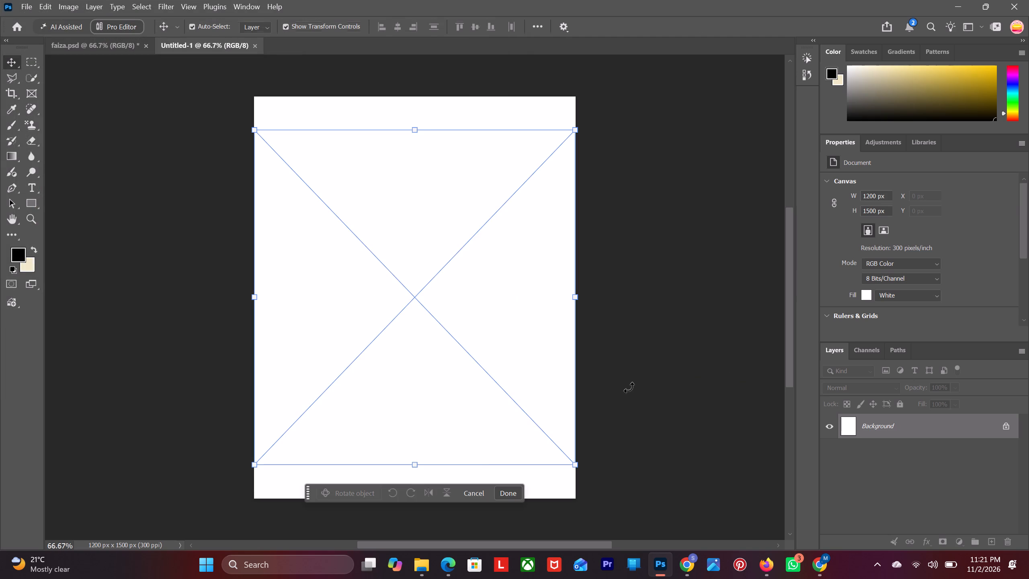
{"action": "left_click", "coordinate": [12, 63]}
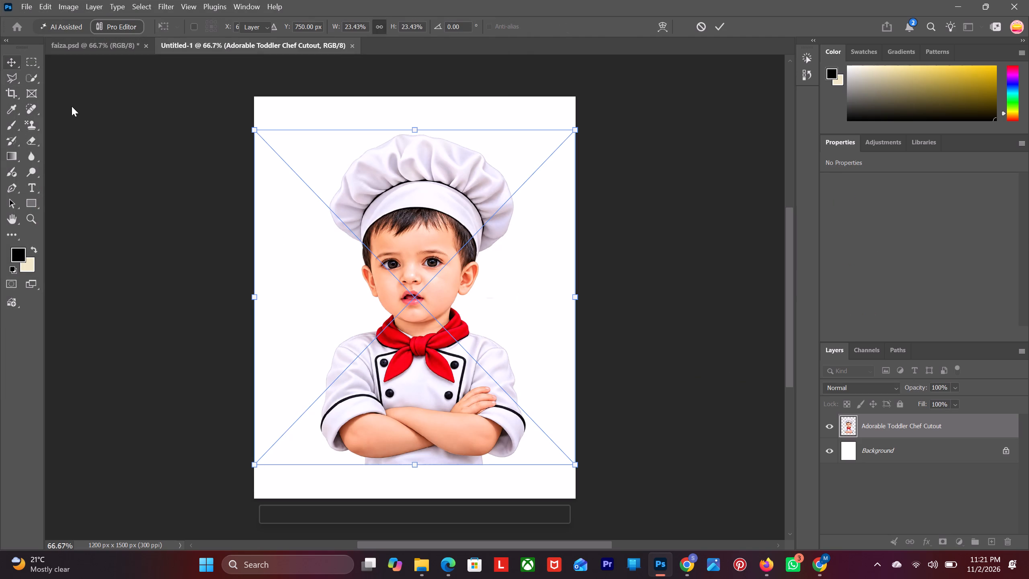
Convert the Adorable Toddler Chef Cutout layer to a Smart Object.
{"action": "left_click", "coordinate": [887, 429]}
{"action": "right_click", "coordinate": [887, 429]}
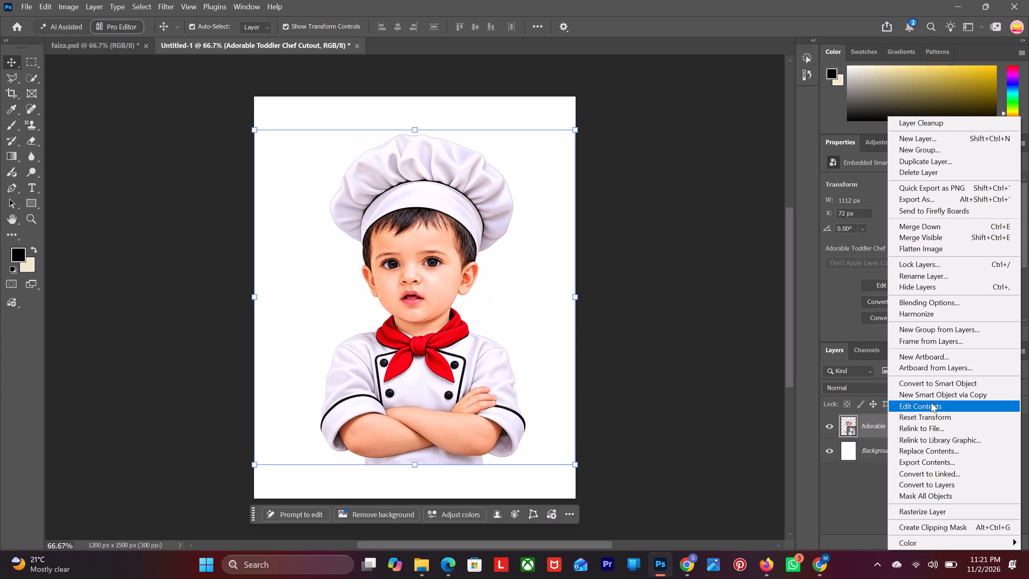
{"action": "left_click", "coordinate": [867, 427]}
{"action": "right_click", "coordinate": [867, 427]}
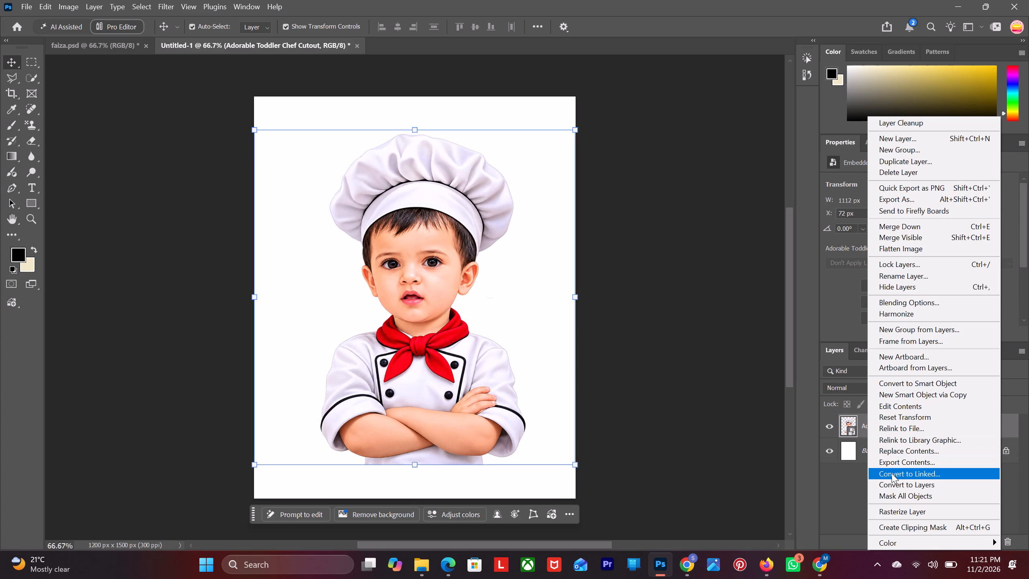
{"action": "left_click", "coordinate": [906, 386]}
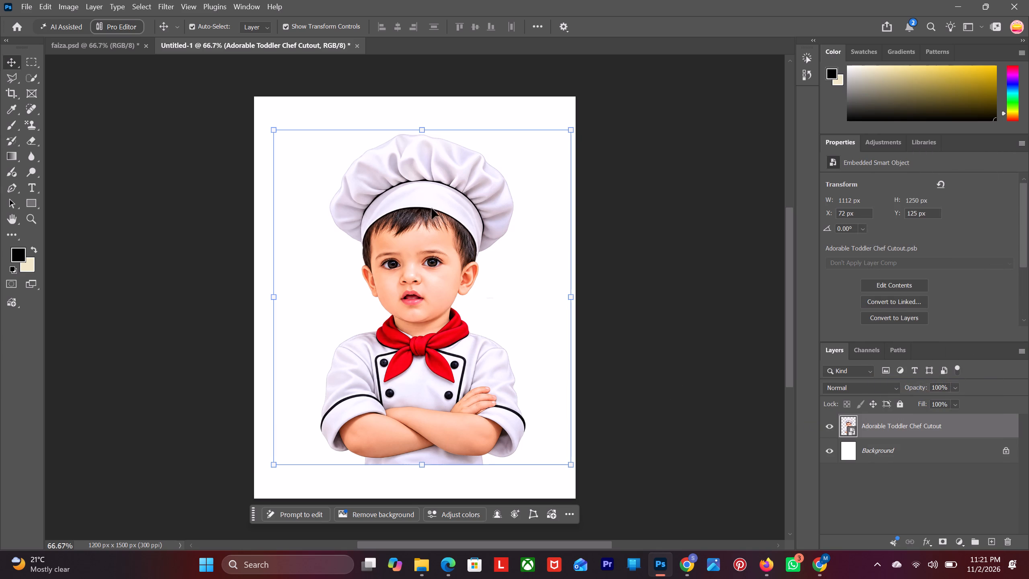
Scale the toddler chef cutout down proportionally to about 1064 × 1196 px, keeping its bottom edge in place.
{"action": "left_click_drag", "start_coordinate": [424, 127], "coordinate": [423, 131]}
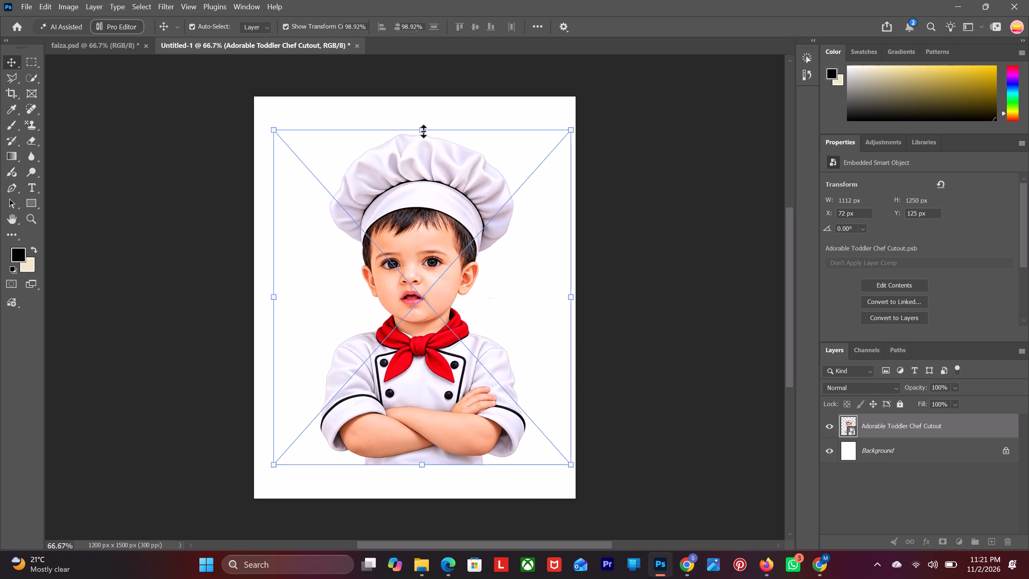
{"action": "left_click_drag", "start_coordinate": [423, 131], "coordinate": [423, 142]}
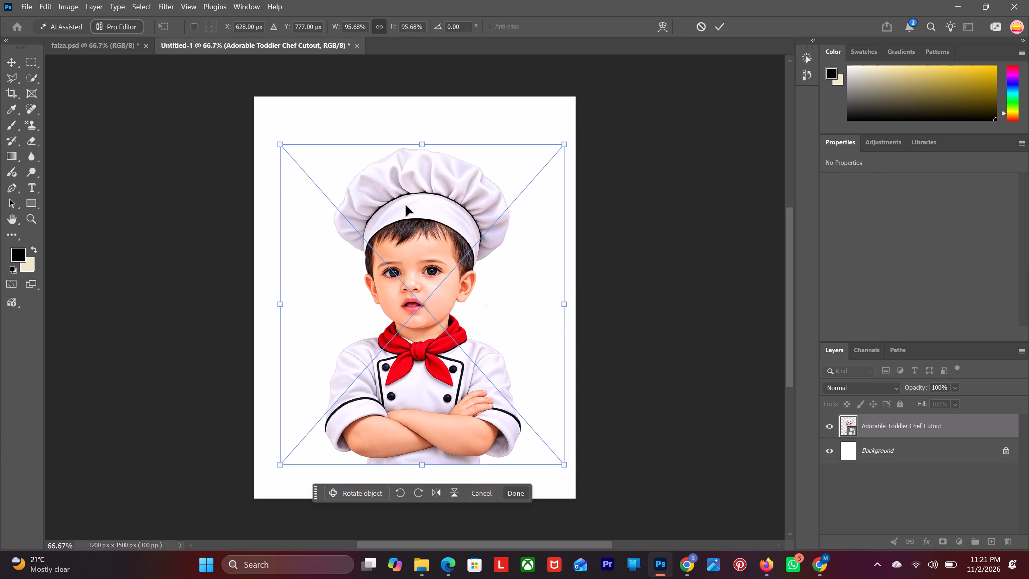
{"action": "scroll", "coordinate": [406, 207], "scroll_direction": "down", "scroll_amount": 7}
{"action": "left_click", "coordinate": [8, 58]}
{"action": "left_click", "coordinate": [193, 136]}
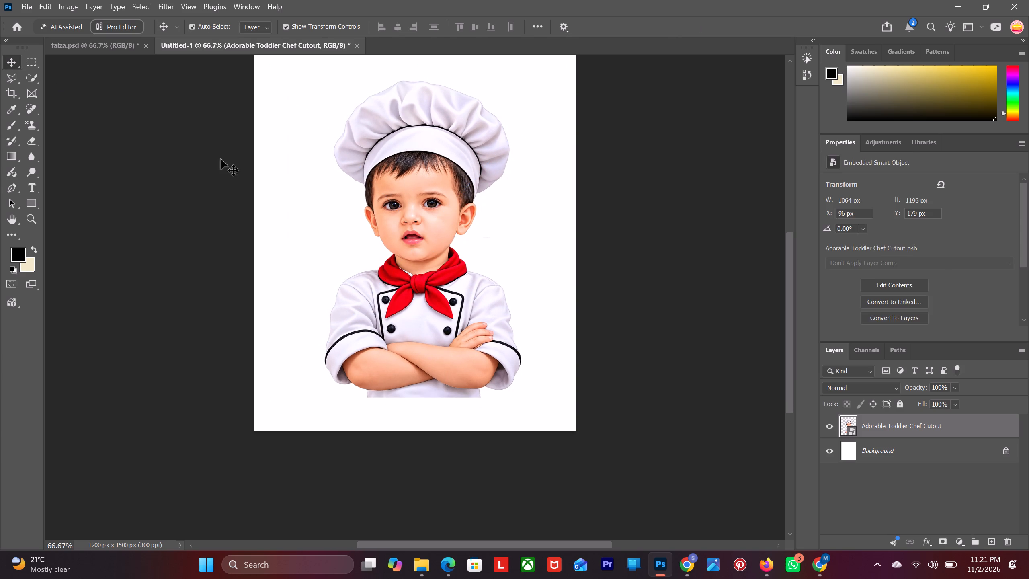
Move the toddler chef cutout down near the canvas's bottom edge, to about X 96 px, Y 245 px.
{"action": "left_click_drag", "start_coordinate": [418, 293], "coordinate": [416, 326]}
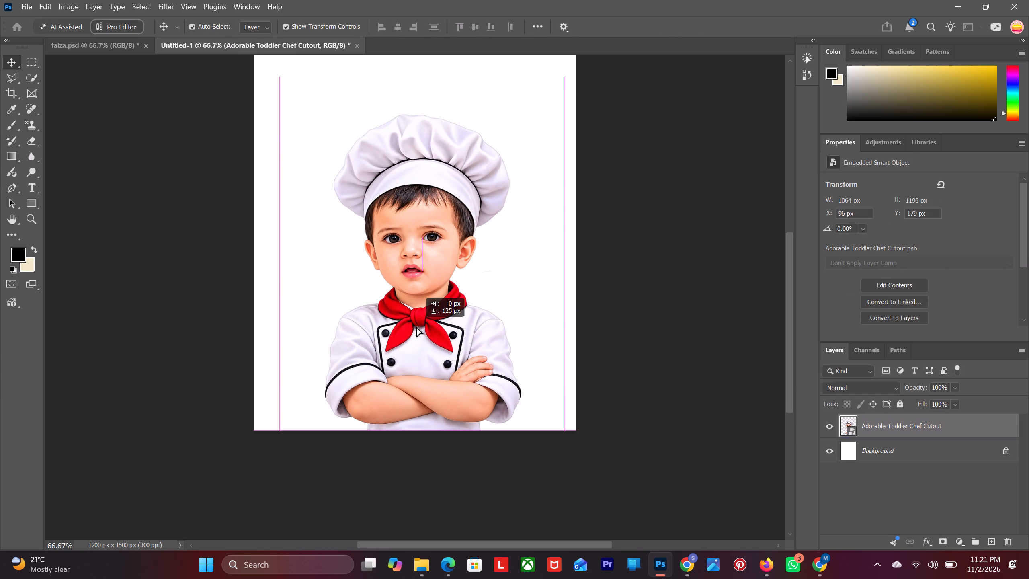
{"action": "left_click_drag", "start_coordinate": [416, 326], "coordinate": [417, 306]}
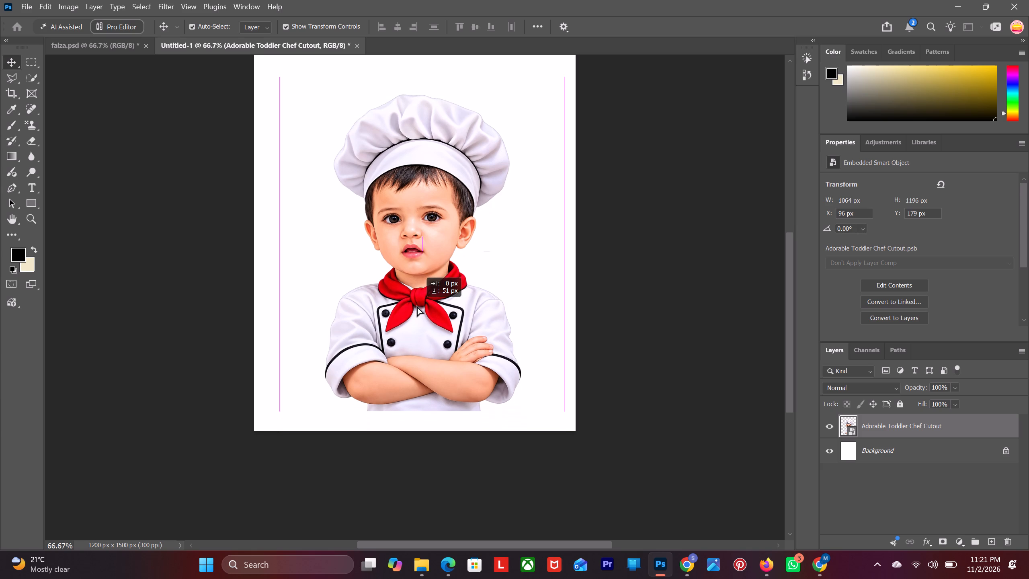
{"action": "left_click_drag", "start_coordinate": [417, 306], "coordinate": [417, 300]}
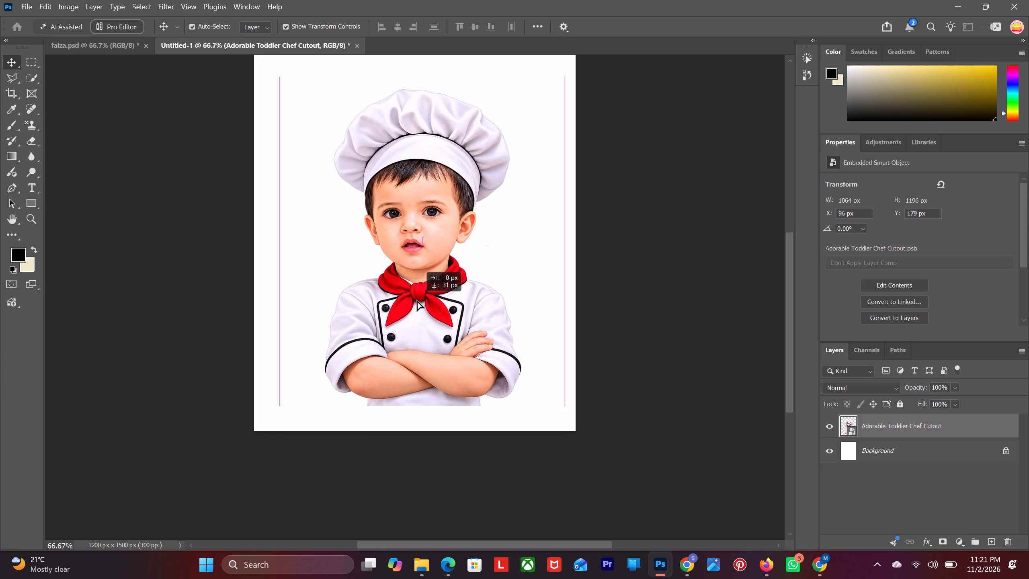
{"action": "left_click_drag", "start_coordinate": [417, 300], "coordinate": [416, 319]}
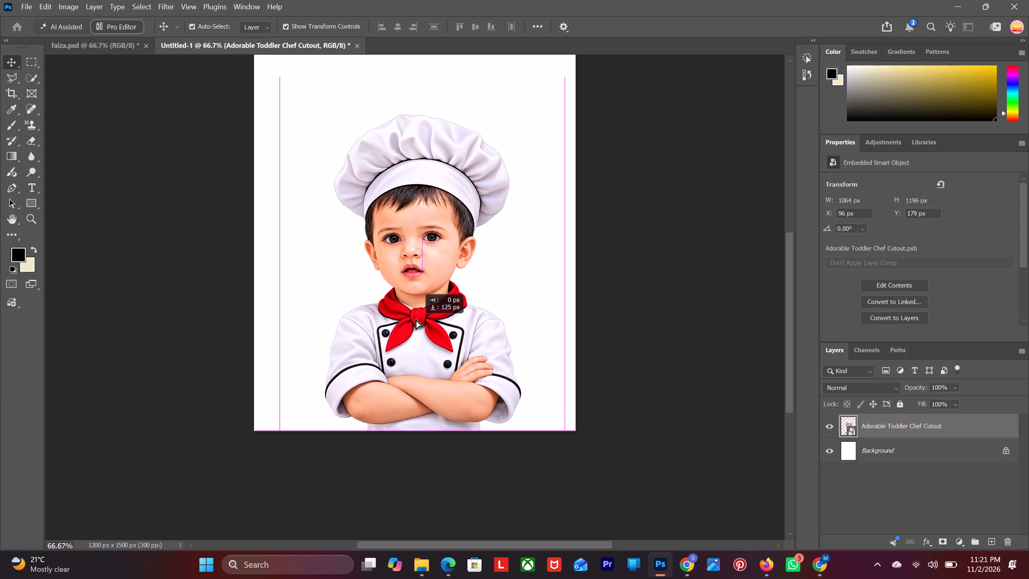
{"action": "left_click_drag", "start_coordinate": [416, 319], "coordinate": [416, 318]}
{"action": "left_click", "coordinate": [11, 63]}
{"action": "left_click", "coordinate": [191, 130]}
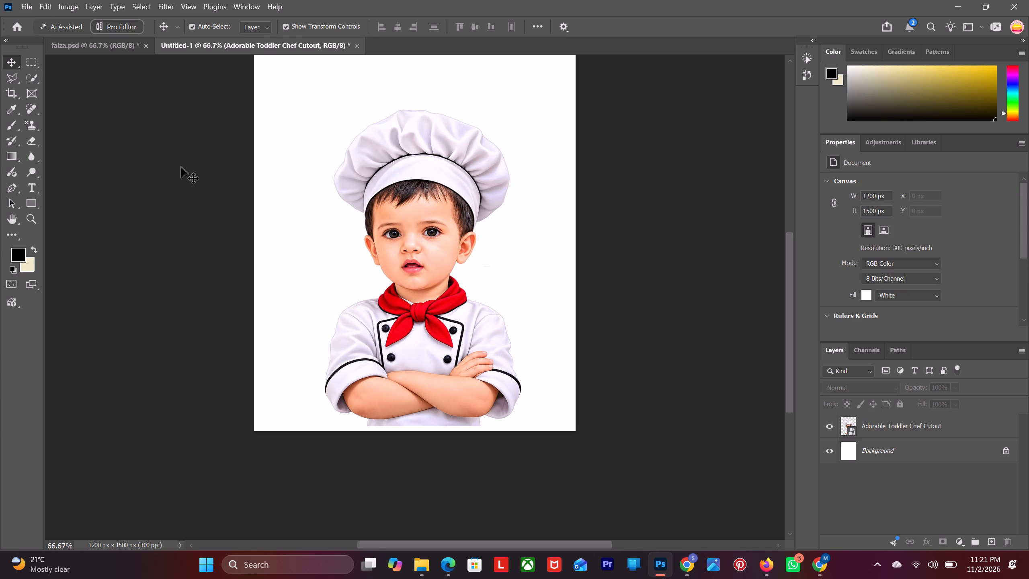
{"action": "scroll", "coordinate": [238, 250], "scroll_direction": "down", "scroll_amount": 1, "text": "alt"}
{"action": "left_click_drag", "start_coordinate": [412, 292], "coordinate": [410, 279]}
{"action": "left_click", "coordinate": [178, 236]}
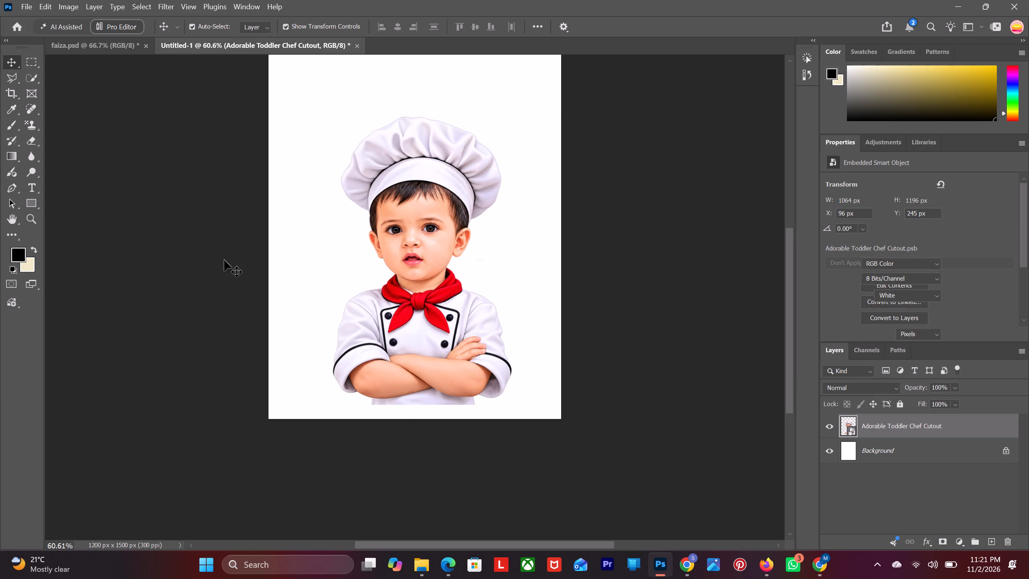
Unlock the white Background layer and select the toddler chef cutout layer.
{"action": "left_click", "coordinate": [896, 425]}
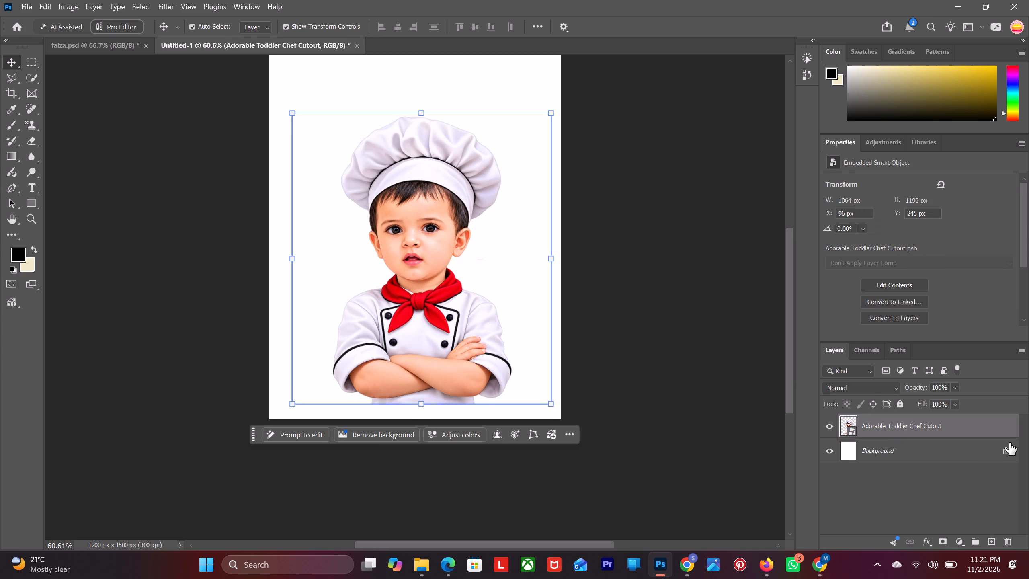
{"action": "left_click", "coordinate": [1003, 452]}
{"action": "left_click", "coordinate": [918, 420]}
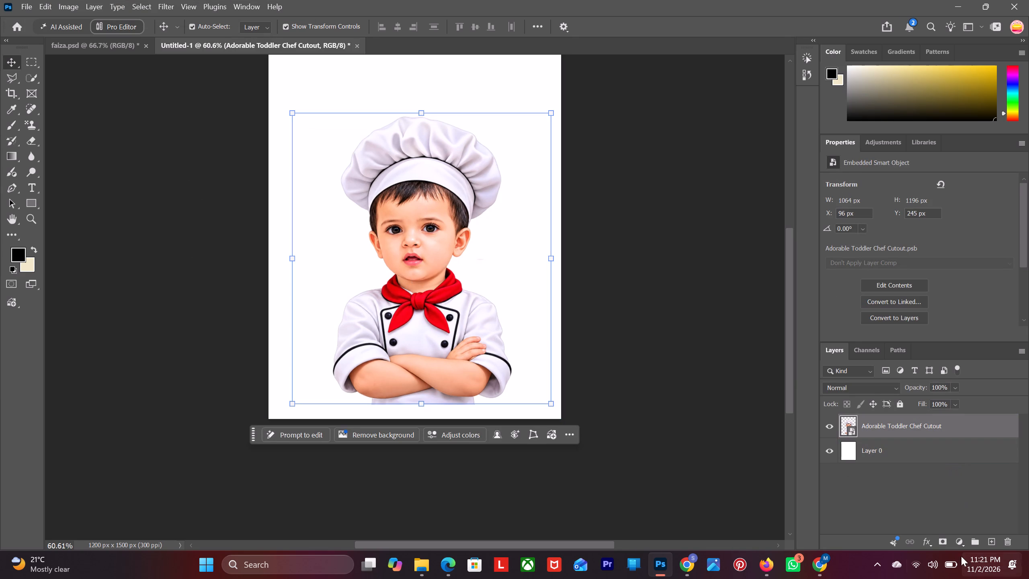
Add a linear black-to-transparent gradient fill layer above the toddler chef cutout, with a 90° angle and 125% scale.
{"action": "left_click", "coordinate": [966, 539]}
{"action": "left_click", "coordinate": [965, 523]}
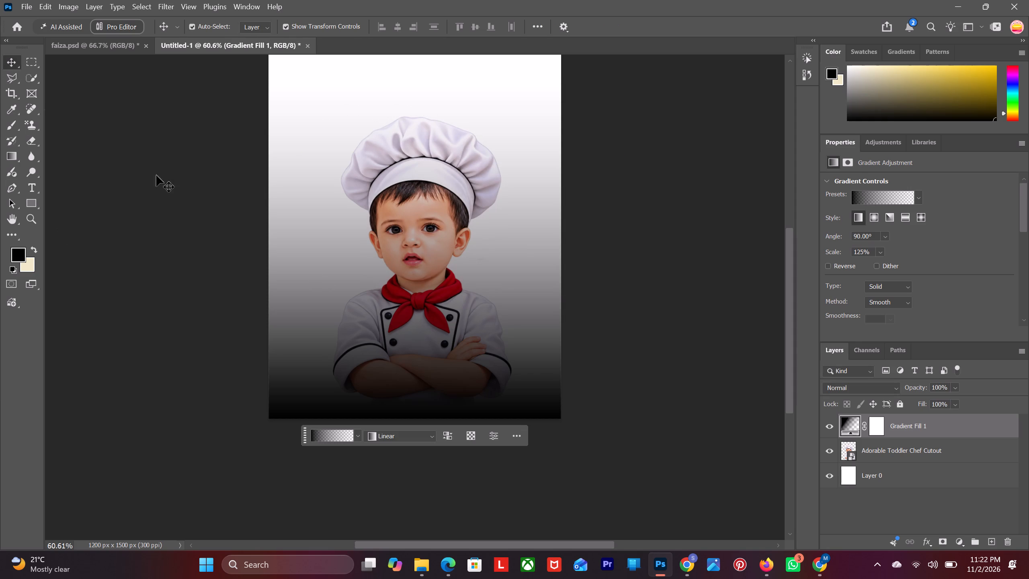
{"action": "left_click", "coordinate": [921, 427]}
{"action": "scroll", "coordinate": [493, 437], "scroll_direction": "up", "scroll_amount": 5}
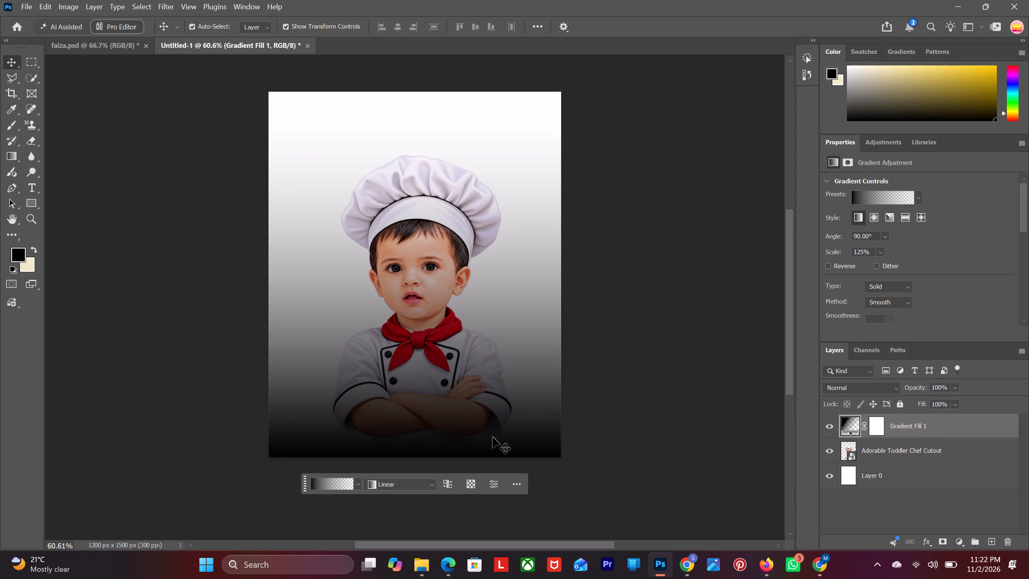
{"action": "left_click", "coordinate": [460, 458]}
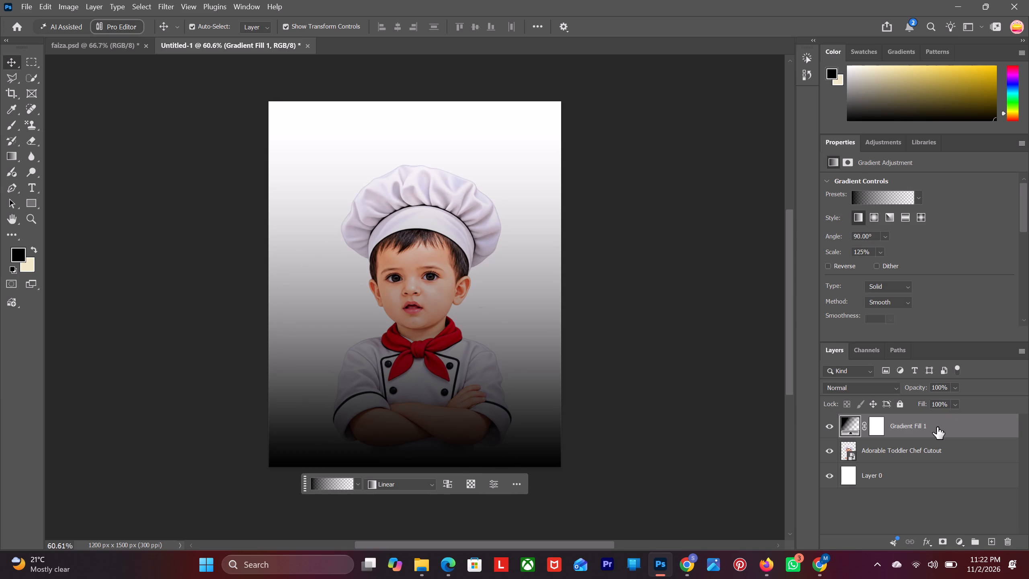
{"action": "left_click", "coordinate": [909, 461]}
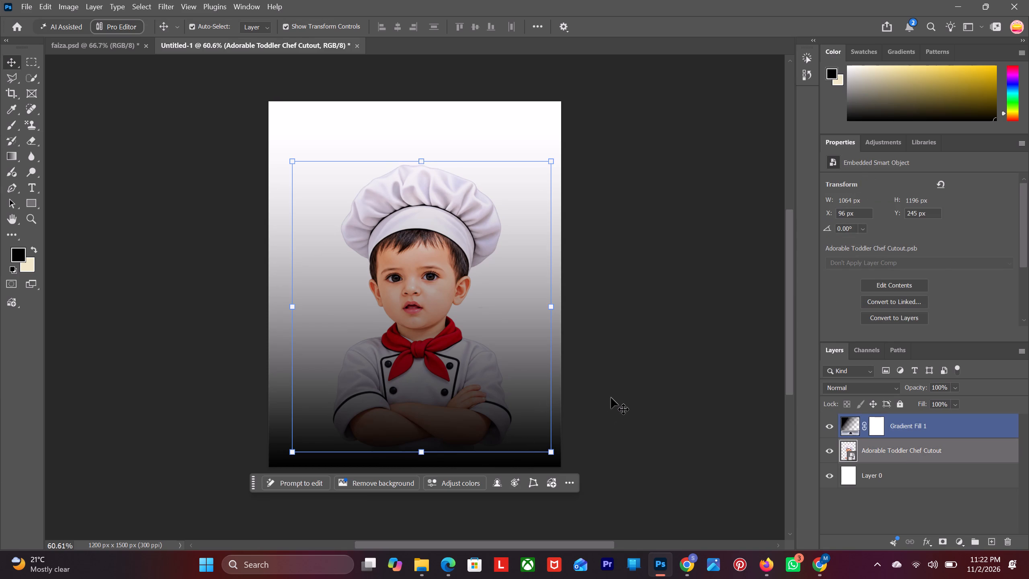
{"action": "left_click", "coordinate": [611, 398]}
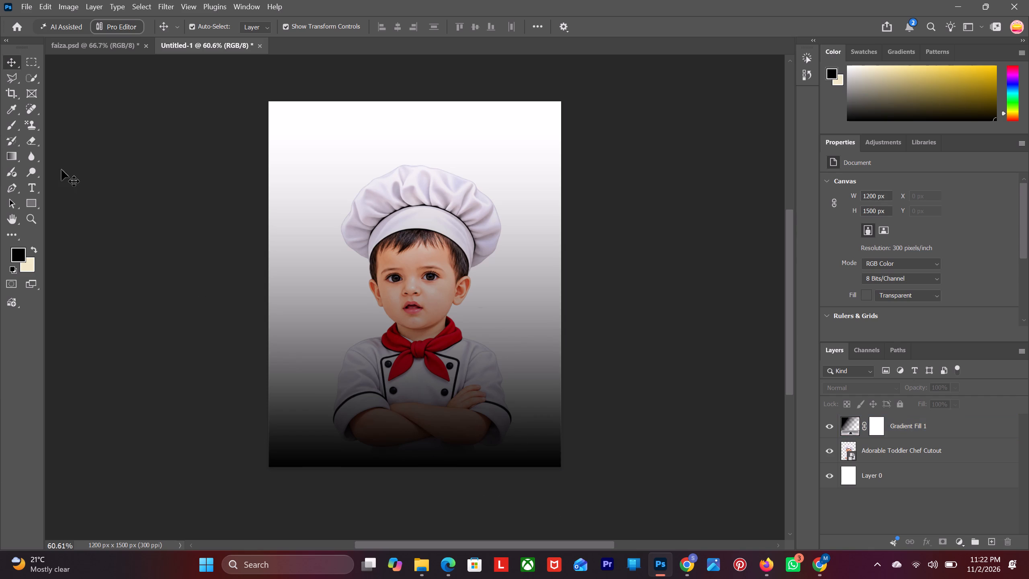
In the faiza.psd document, sample a very dark brown from the smoky background beside the chef as the foreground colour.
{"action": "left_click", "coordinate": [88, 43]}
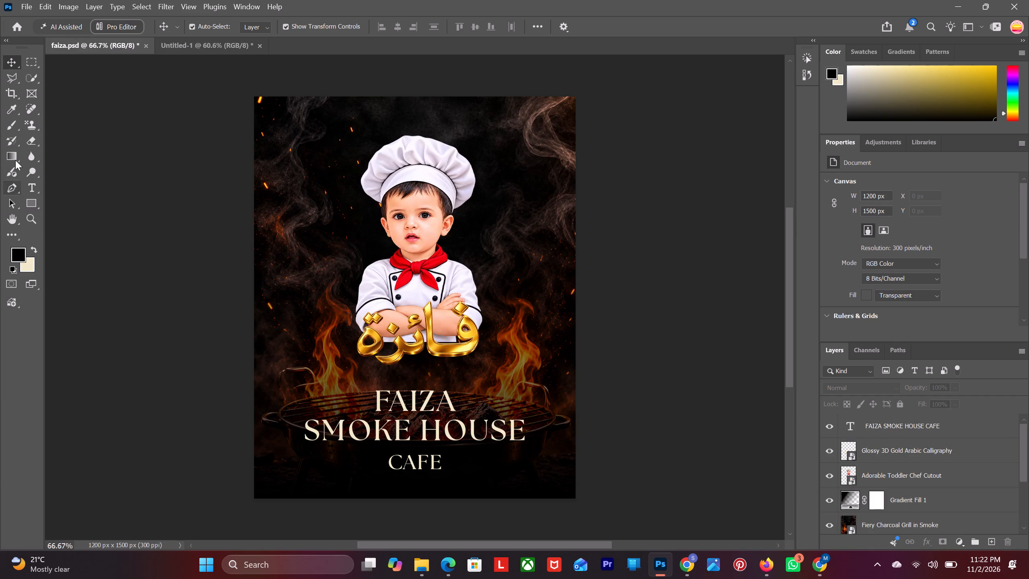
{"action": "left_click", "coordinate": [12, 108]}
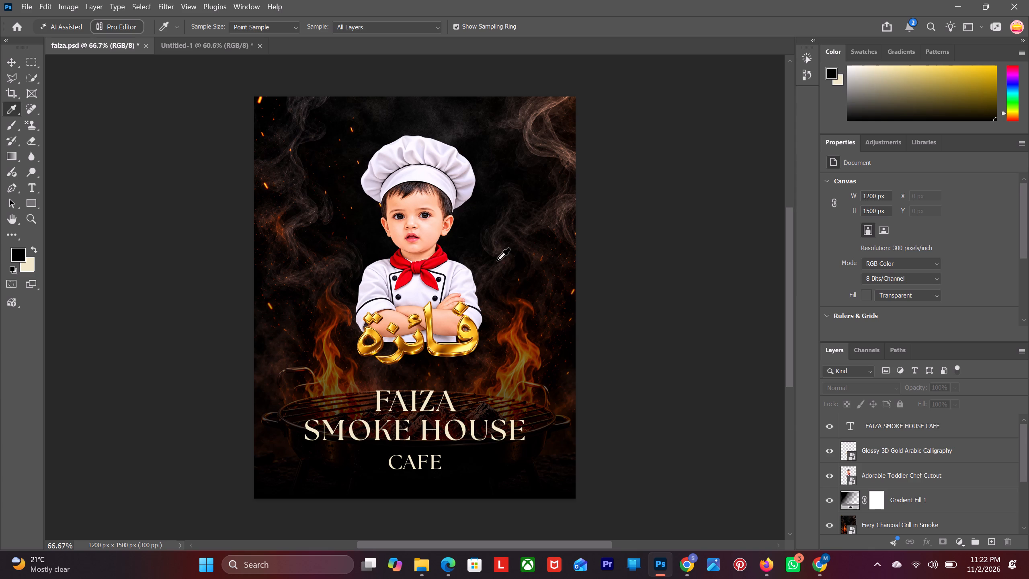
{"action": "left_click", "coordinate": [497, 260]}
{"action": "left_click", "coordinate": [496, 253]}
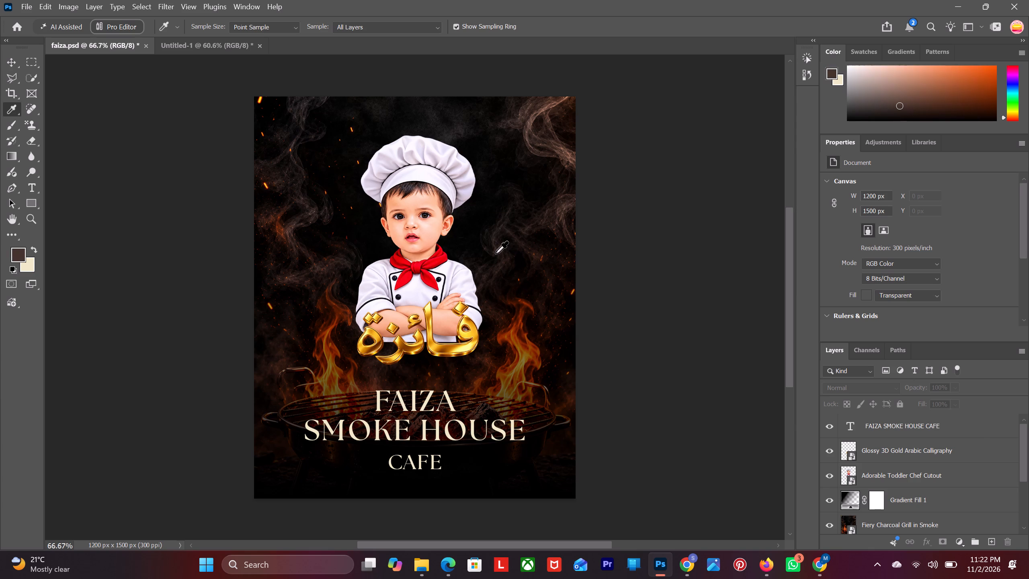
{"action": "left_click", "coordinate": [501, 320]}
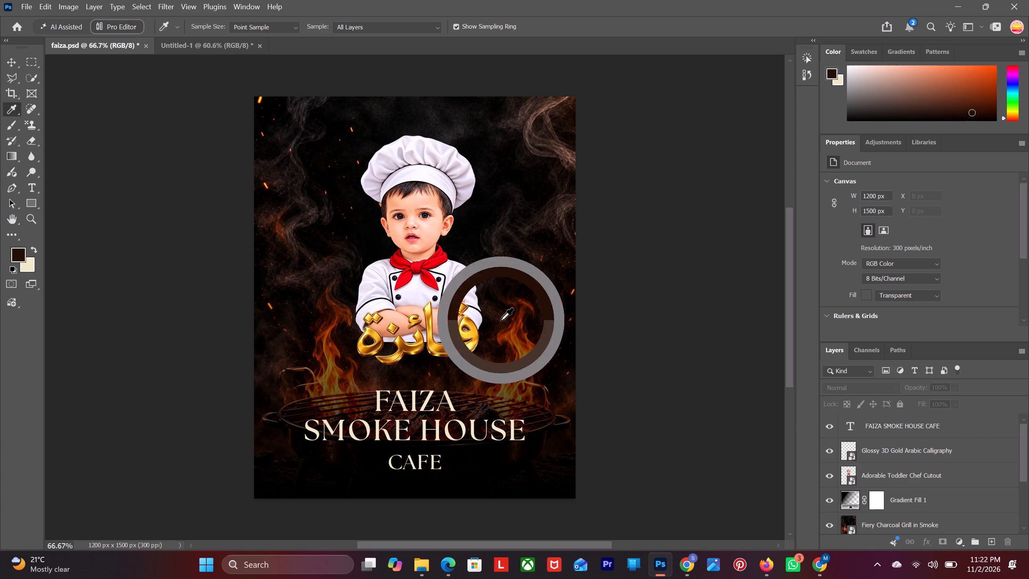
{"action": "left_click", "coordinate": [494, 274]}
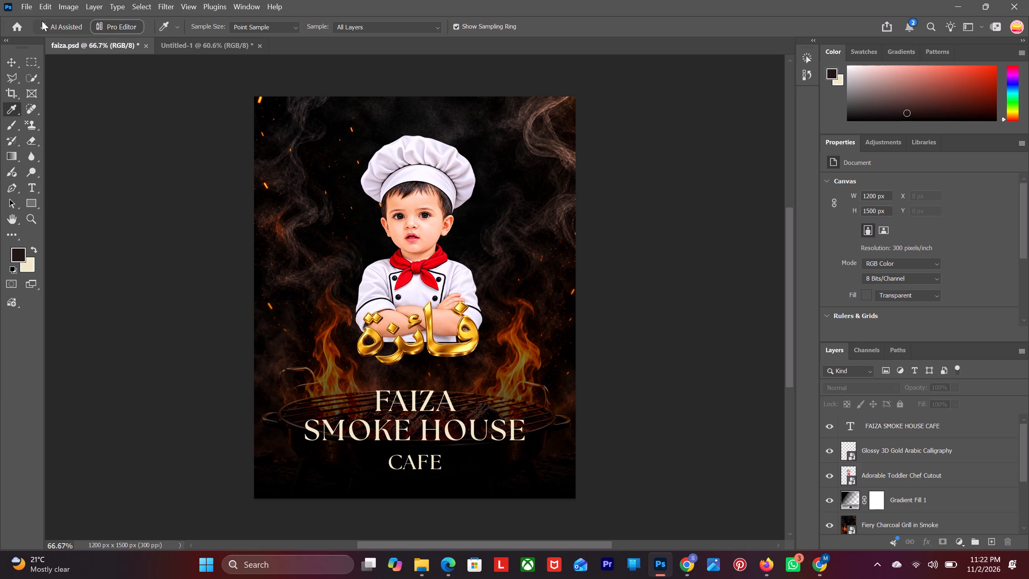
Back in Untitled-1, add a second linear gradient fill layer from the sampled dark brown to transparent, at 90° and 125% scale.
{"action": "left_click", "coordinate": [176, 45]}
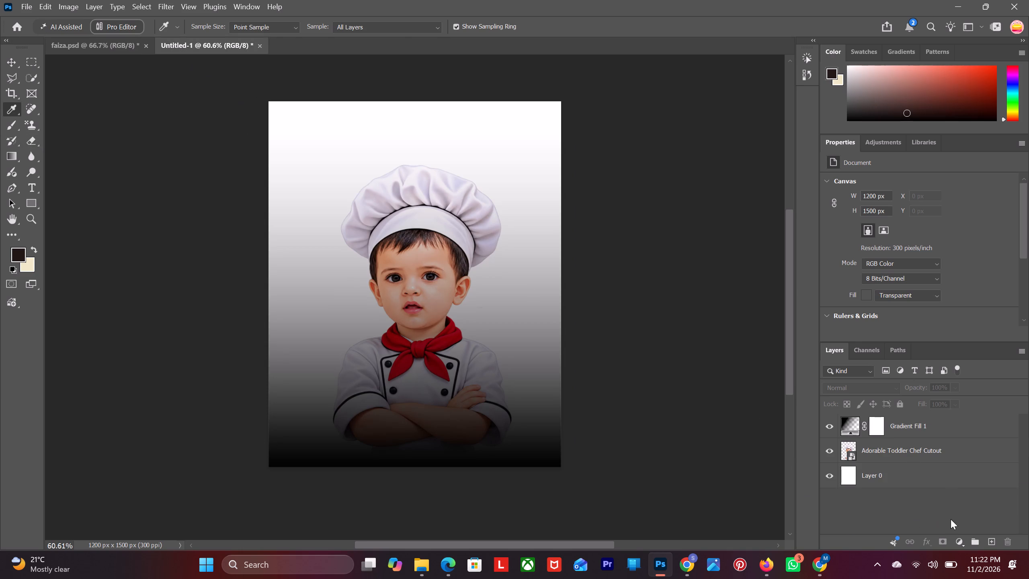
{"action": "left_click", "coordinate": [955, 542]}
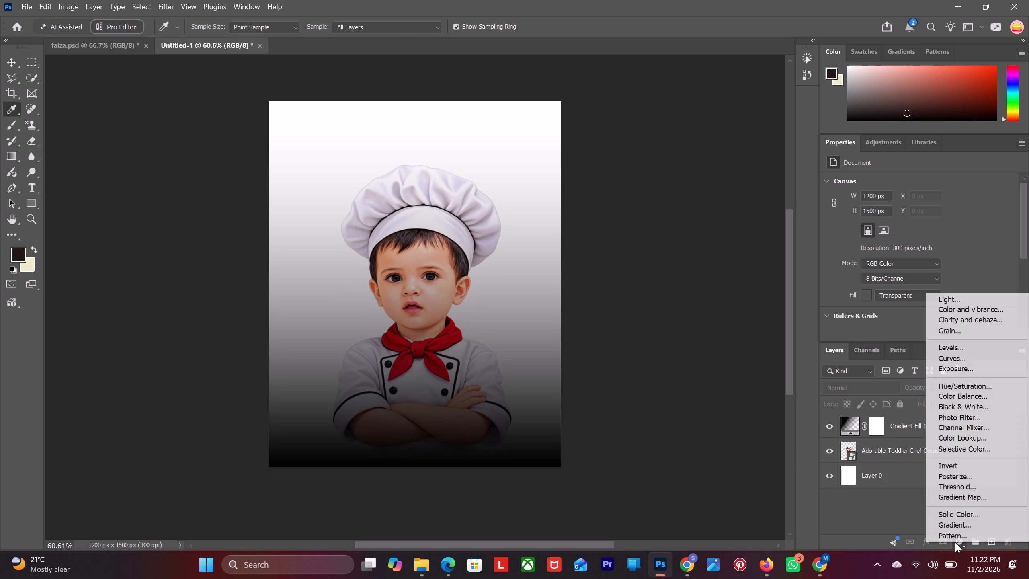
{"action": "left_click", "coordinate": [956, 527]}
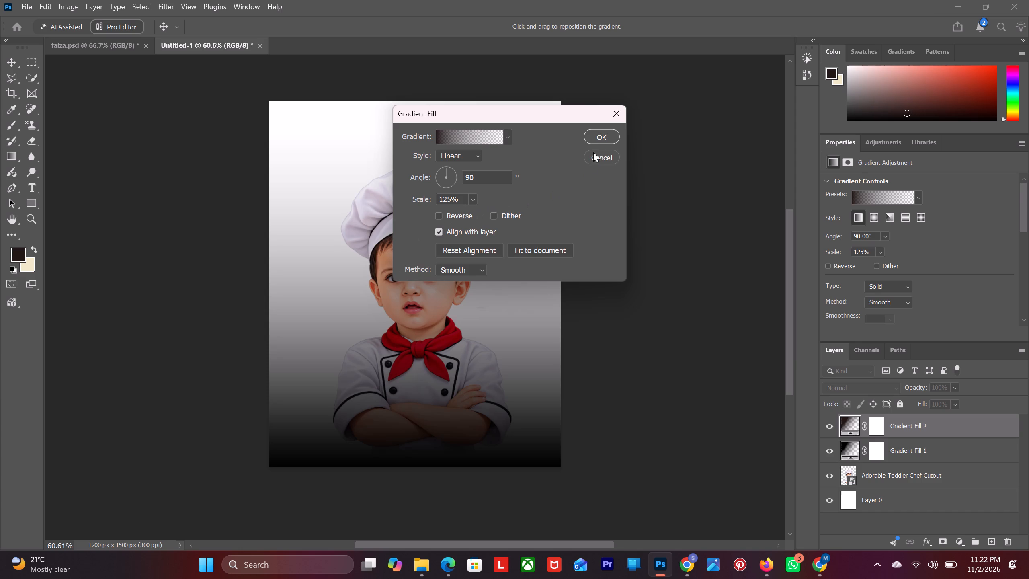
{"action": "left_click", "coordinate": [599, 136]}
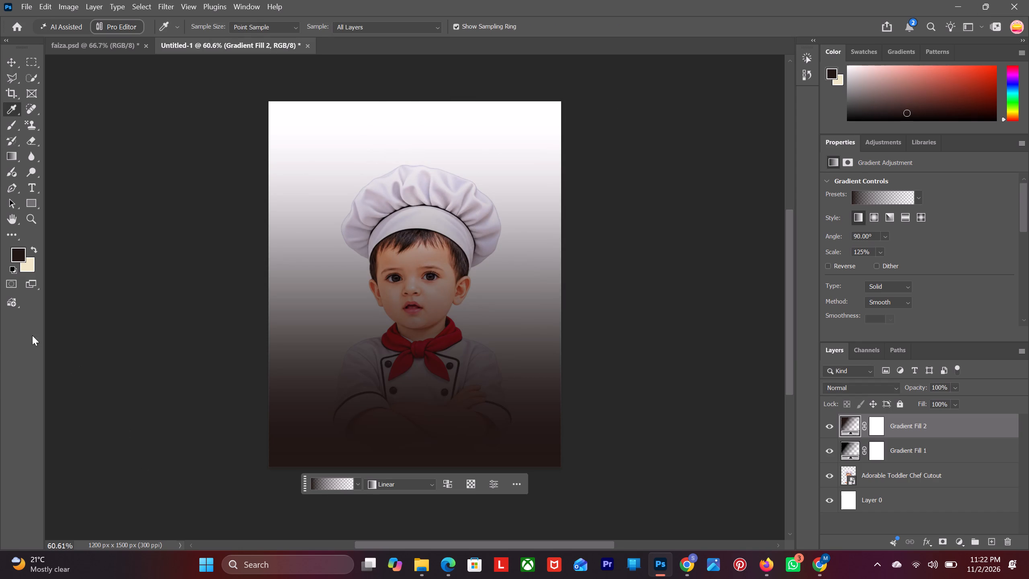
Set the opacity of the lower, black gradient fill layer to 50%.
{"action": "left_click", "coordinate": [827, 451]}
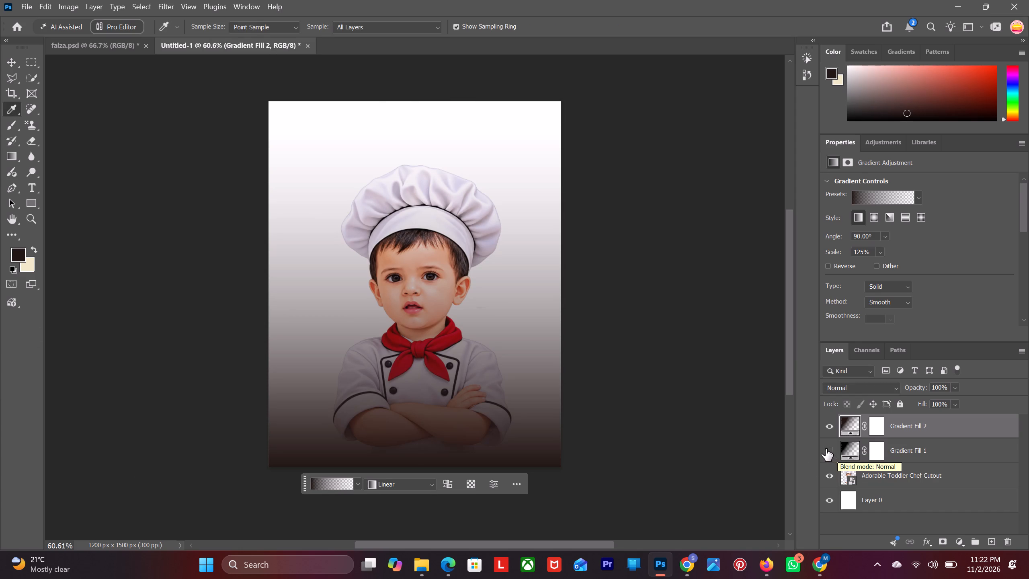
{"action": "left_click", "coordinate": [825, 449]}
{"action": "left_click", "coordinate": [919, 452]}
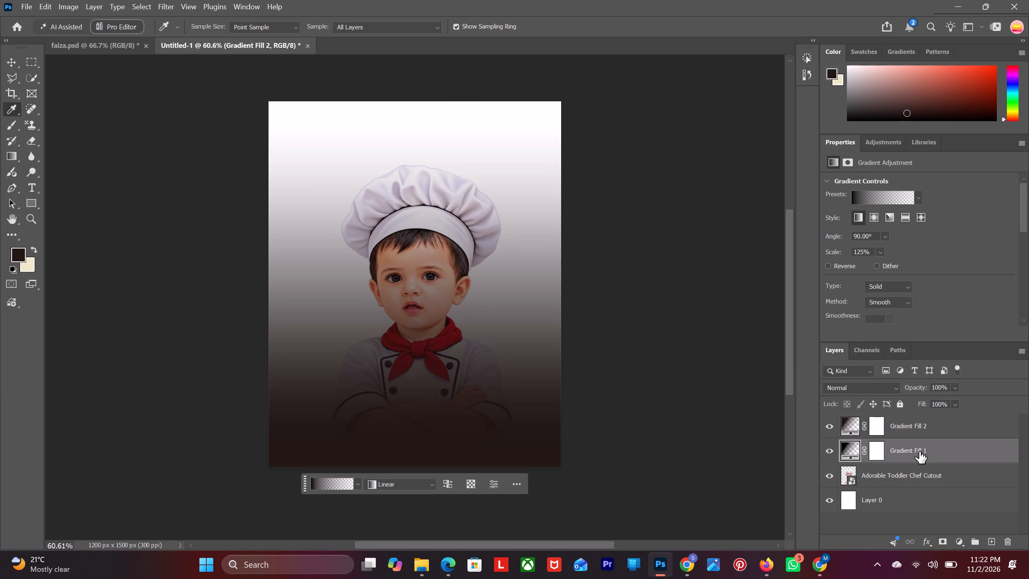
{"action": "double_click", "coordinate": [949, 386]}
{"action": "type", "text": "50"}
{"action": "key", "text": "Return"}
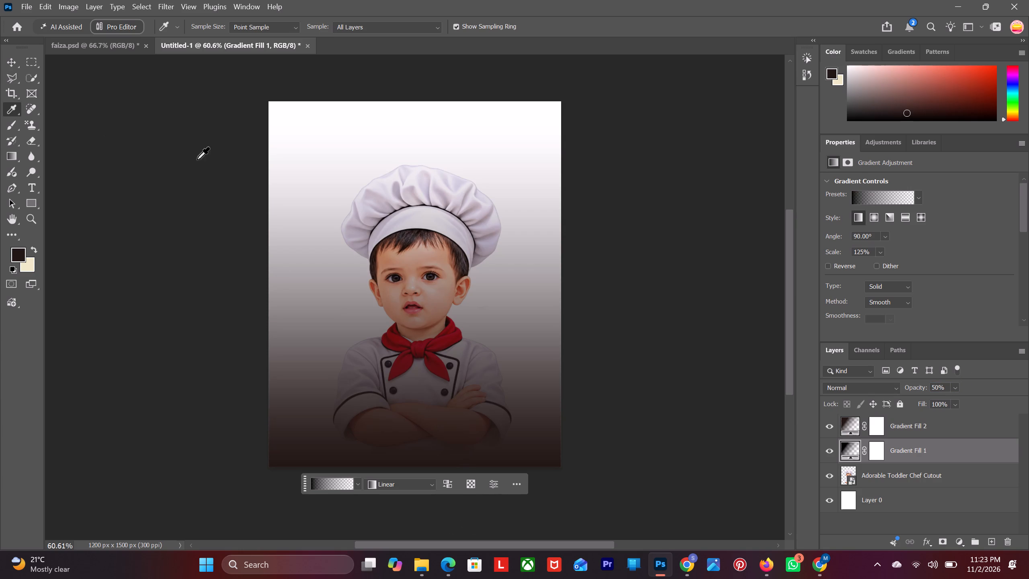
Hide the white background layer Layer 0 so the canvas behind the chef is transparent.
{"action": "left_click", "coordinate": [830, 498]}
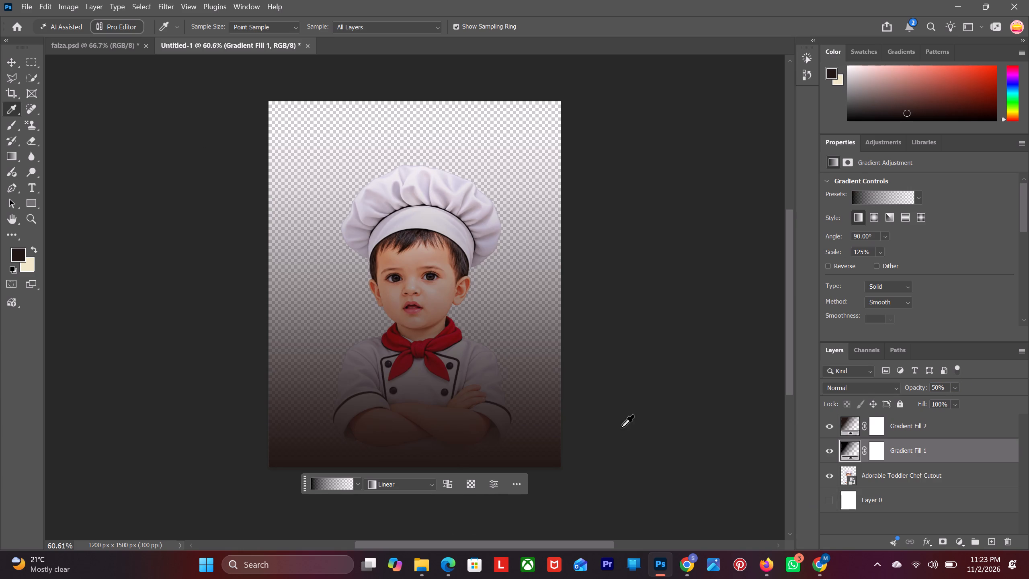
{"action": "left_click", "coordinate": [5, 62]}
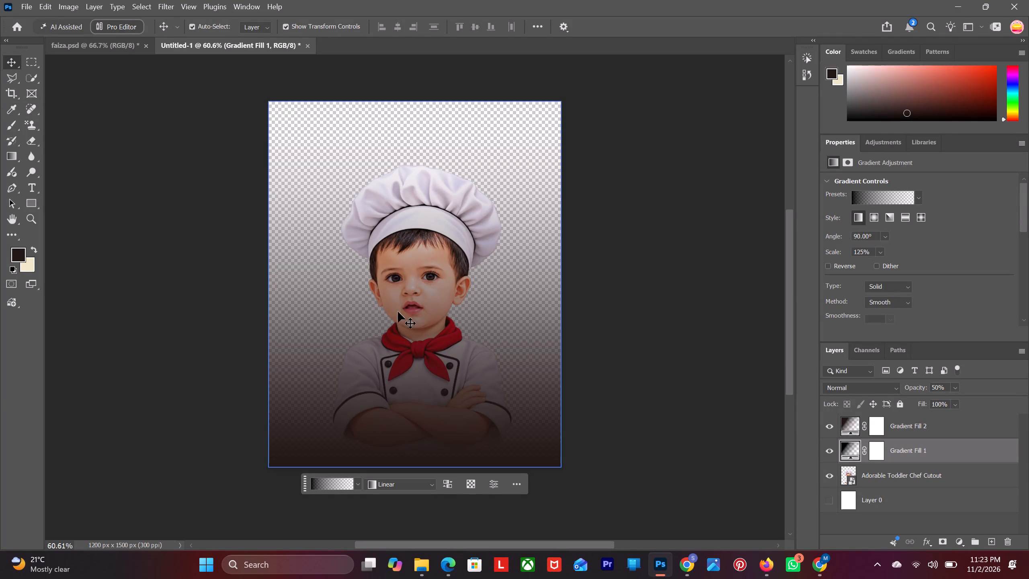
Export Untitled-1 as a 1200 x 1500 px PNG with transparency to the Downloads folder, named zz.
{"action": "left_click", "coordinate": [27, 4]}
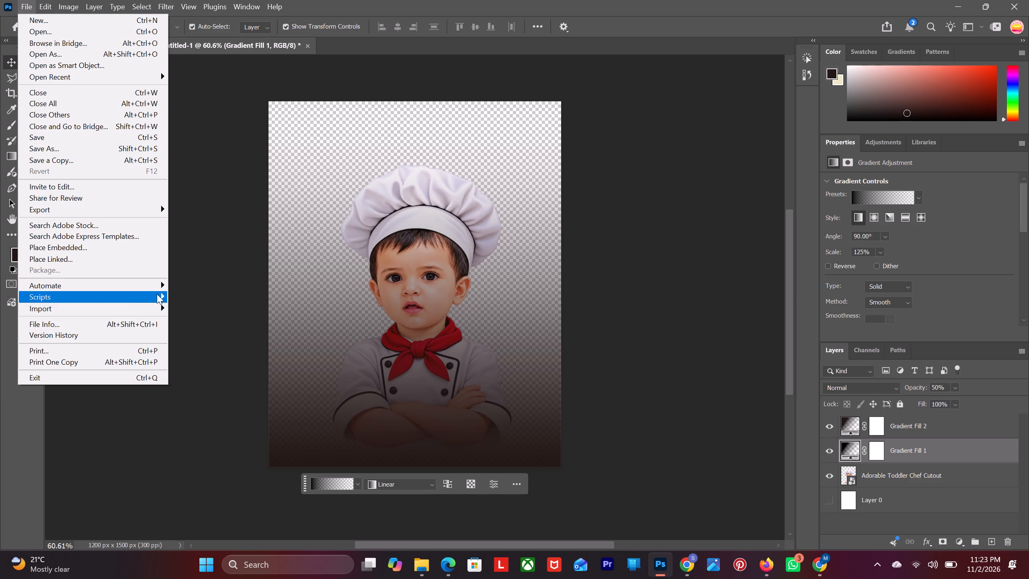
{"action": "left_click", "coordinate": [107, 216]}
{"action": "left_click", "coordinate": [108, 212]}
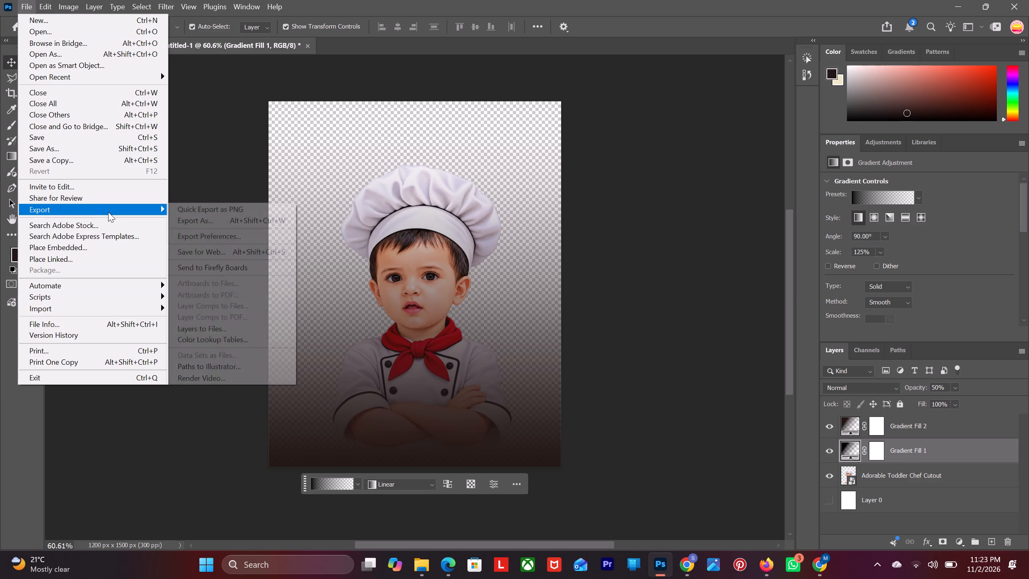
{"action": "left_click", "coordinate": [201, 225]}
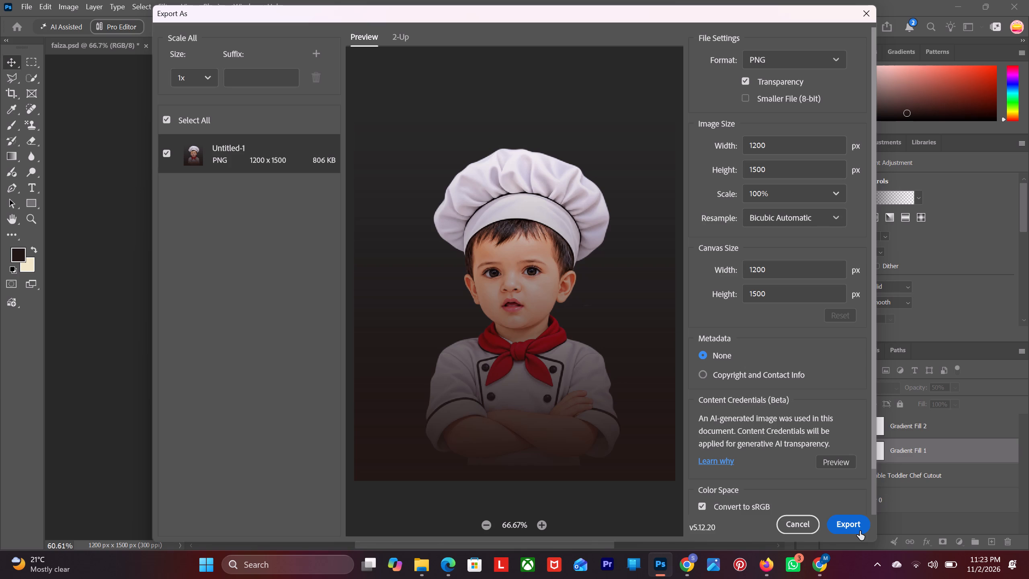
{"action": "left_click", "coordinate": [857, 532]}
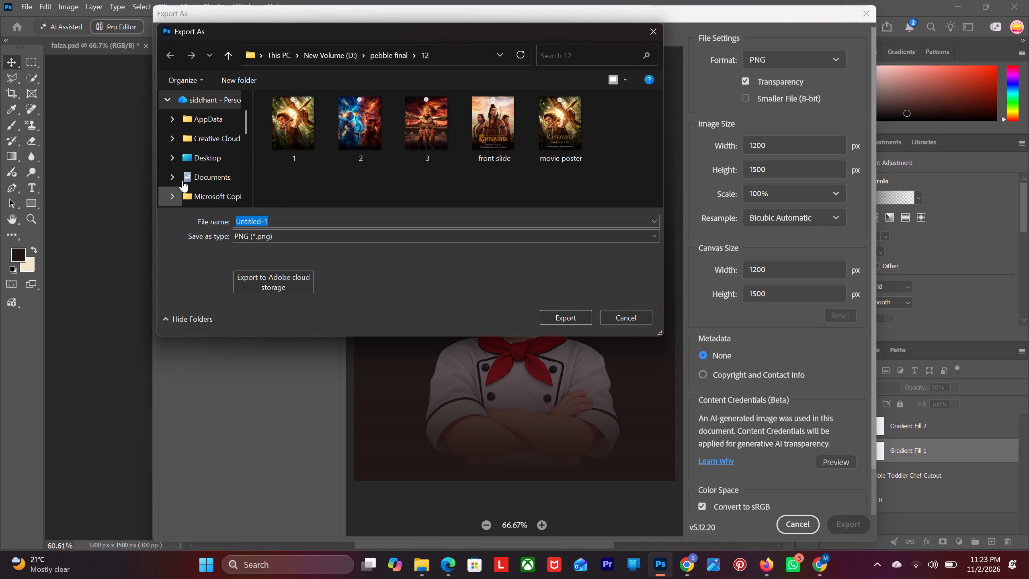
{"action": "scroll", "coordinate": [182, 179], "scroll_direction": "down", "scroll_amount": 2}
{"action": "double_click", "coordinate": [192, 140]}
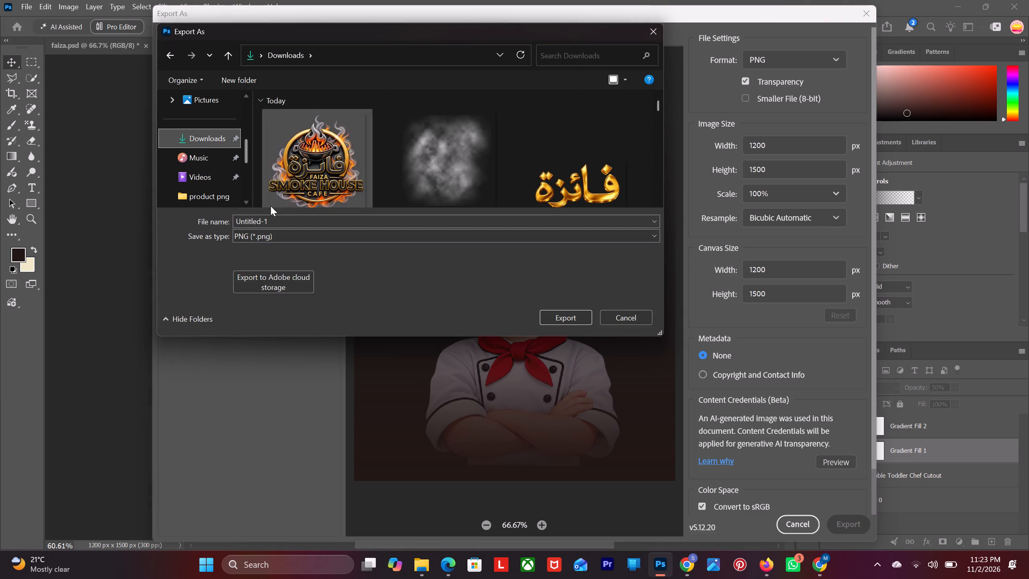
{"action": "left_click_drag", "start_coordinate": [284, 222], "coordinate": [243, 224]}
{"action": "type", "text": "zz"}
{"action": "left_click", "coordinate": [558, 320]}
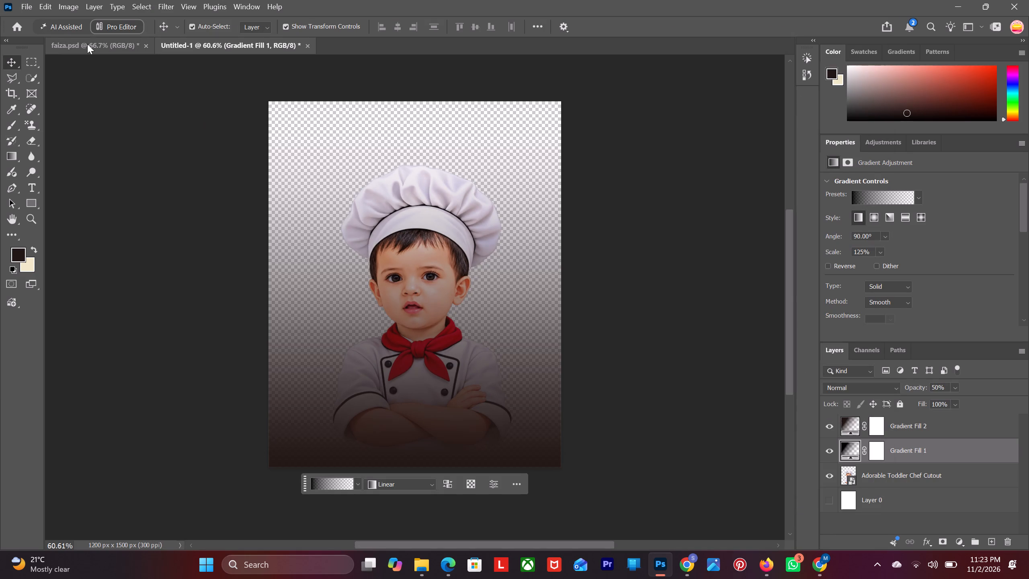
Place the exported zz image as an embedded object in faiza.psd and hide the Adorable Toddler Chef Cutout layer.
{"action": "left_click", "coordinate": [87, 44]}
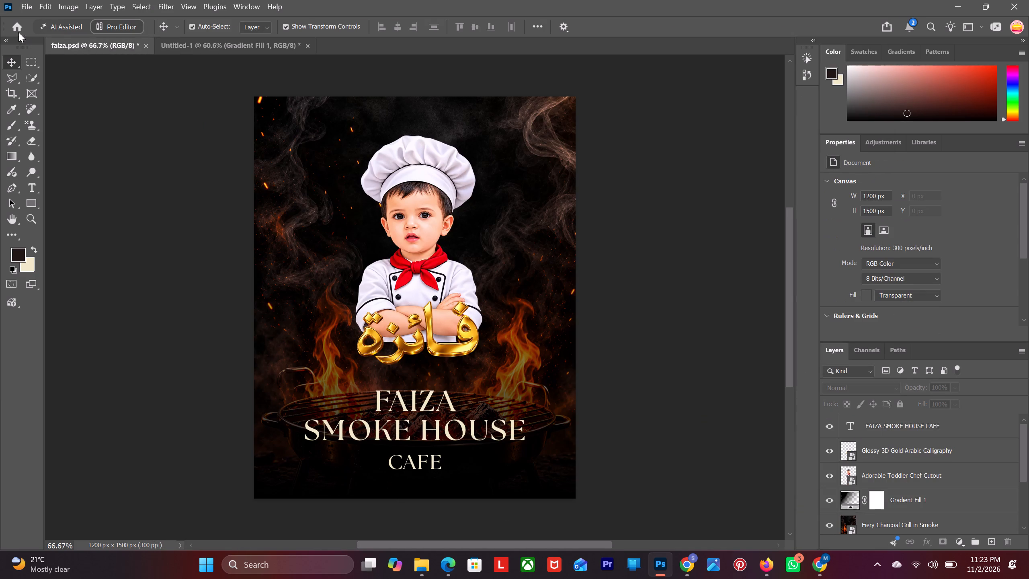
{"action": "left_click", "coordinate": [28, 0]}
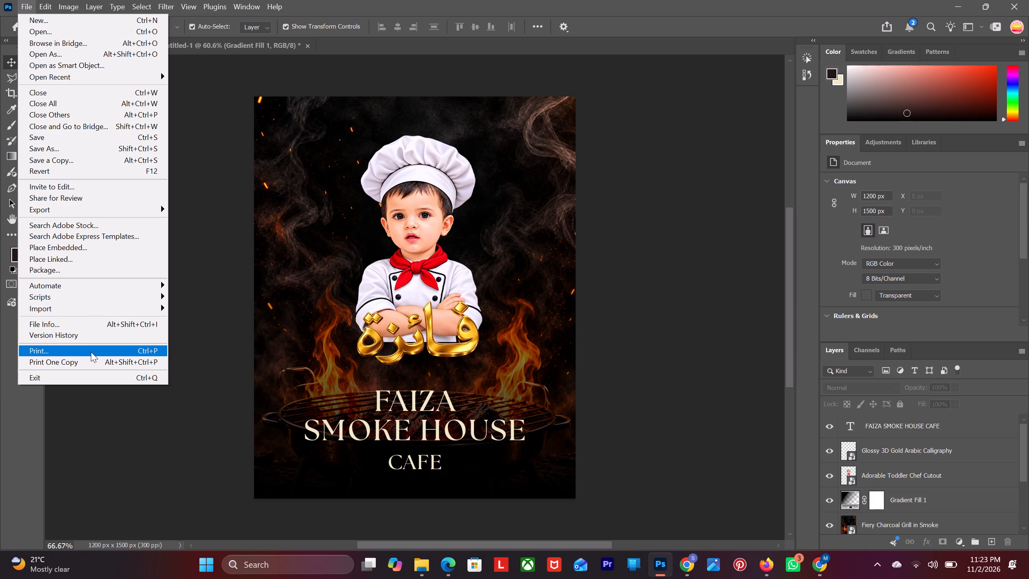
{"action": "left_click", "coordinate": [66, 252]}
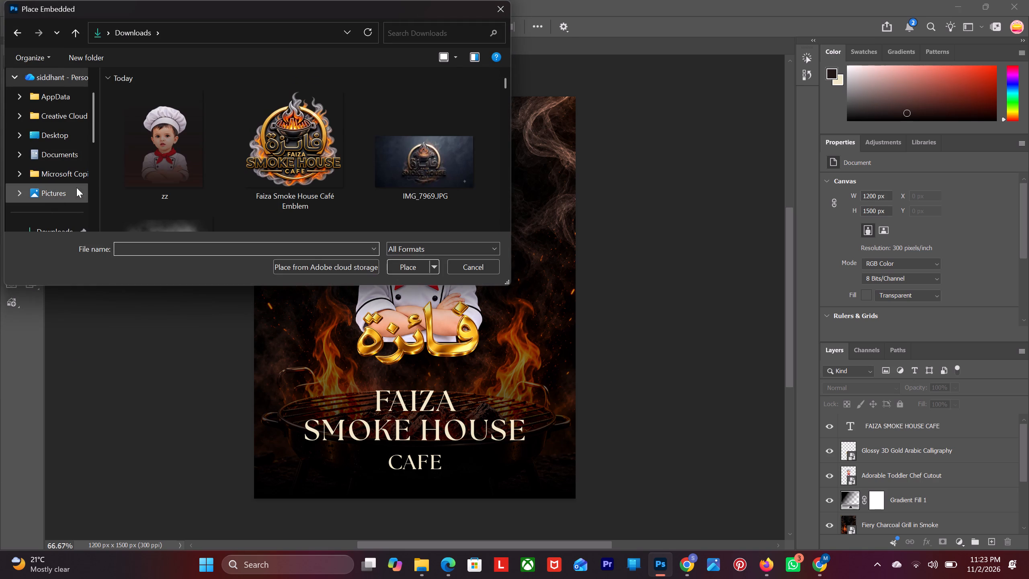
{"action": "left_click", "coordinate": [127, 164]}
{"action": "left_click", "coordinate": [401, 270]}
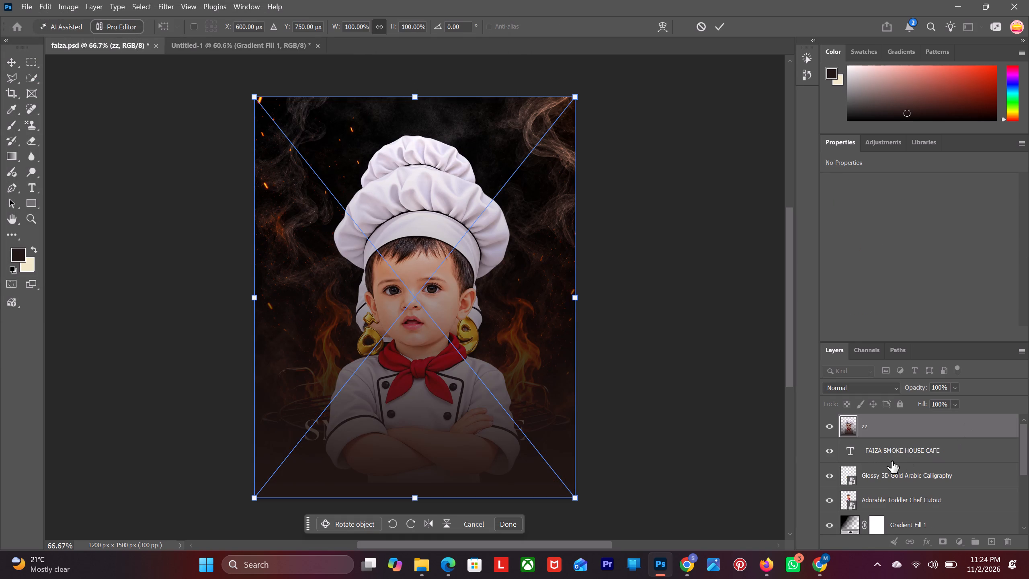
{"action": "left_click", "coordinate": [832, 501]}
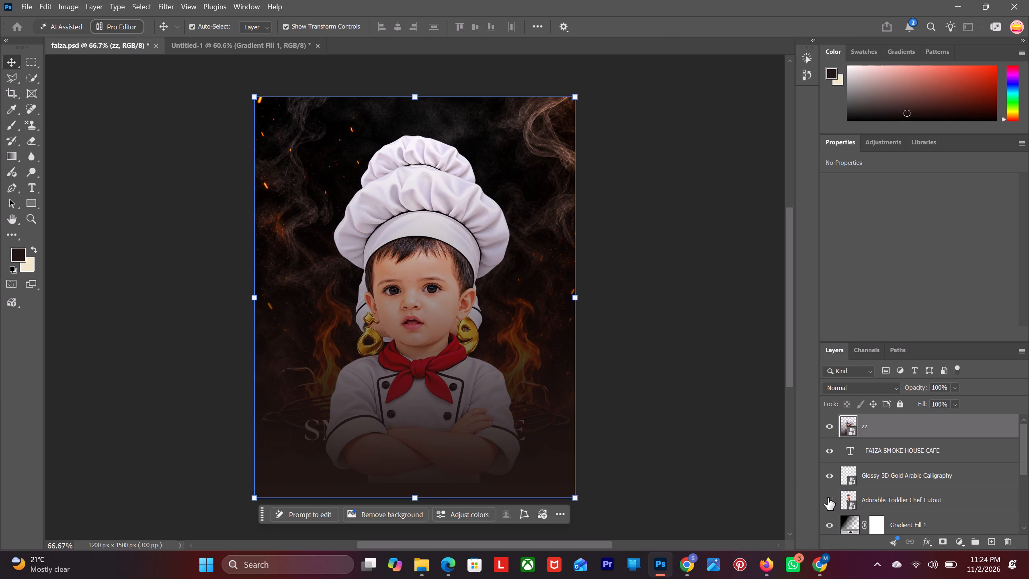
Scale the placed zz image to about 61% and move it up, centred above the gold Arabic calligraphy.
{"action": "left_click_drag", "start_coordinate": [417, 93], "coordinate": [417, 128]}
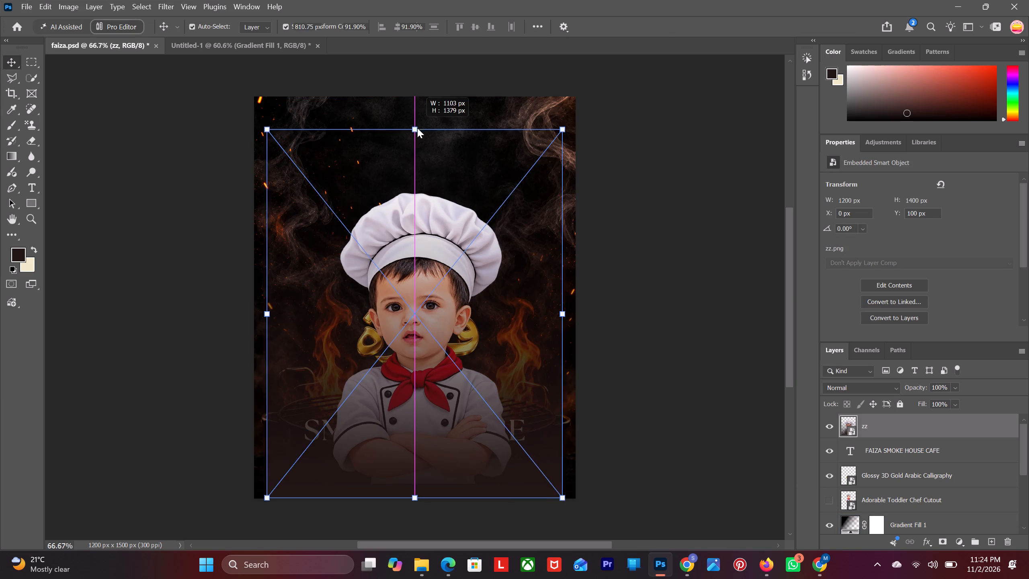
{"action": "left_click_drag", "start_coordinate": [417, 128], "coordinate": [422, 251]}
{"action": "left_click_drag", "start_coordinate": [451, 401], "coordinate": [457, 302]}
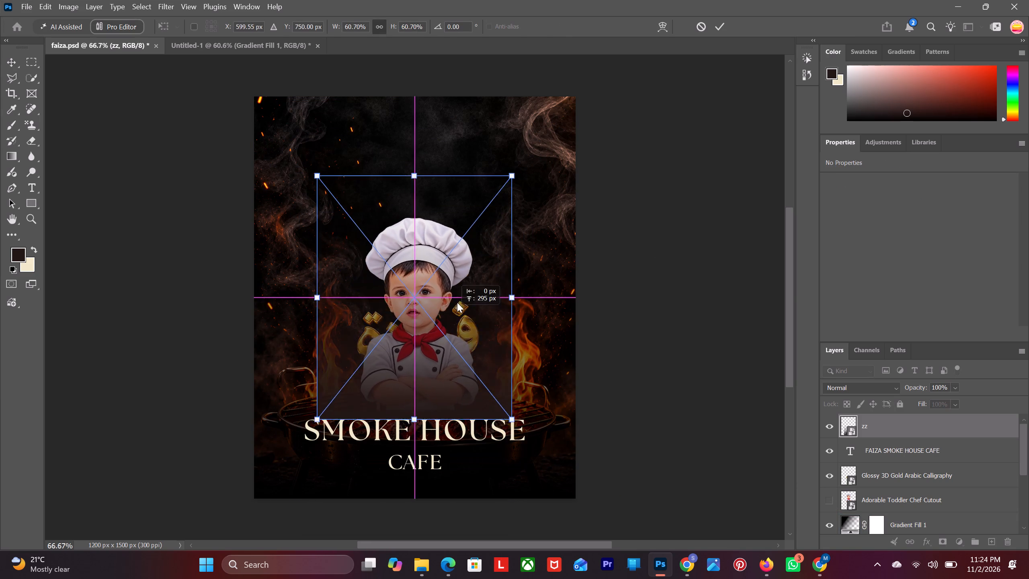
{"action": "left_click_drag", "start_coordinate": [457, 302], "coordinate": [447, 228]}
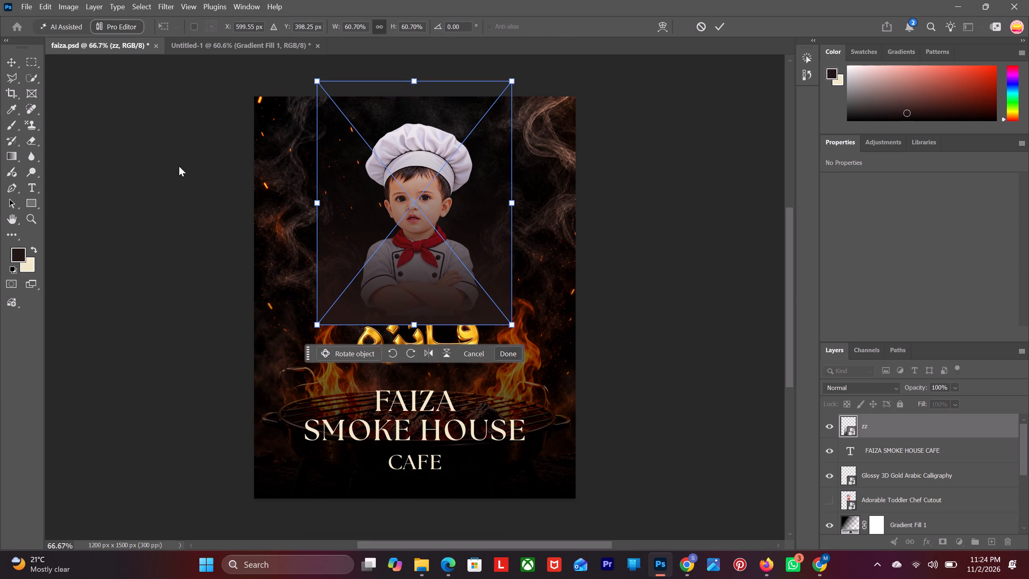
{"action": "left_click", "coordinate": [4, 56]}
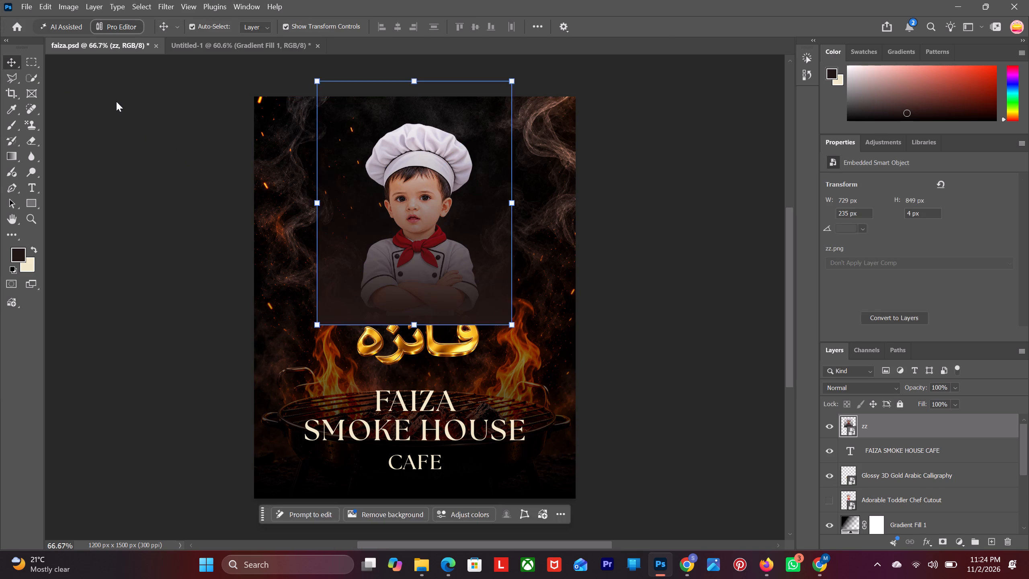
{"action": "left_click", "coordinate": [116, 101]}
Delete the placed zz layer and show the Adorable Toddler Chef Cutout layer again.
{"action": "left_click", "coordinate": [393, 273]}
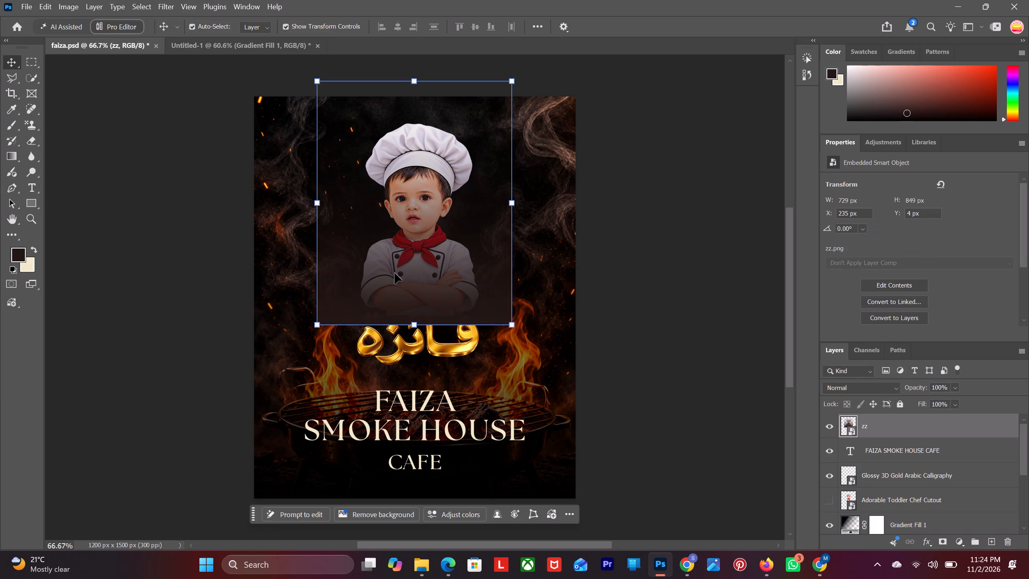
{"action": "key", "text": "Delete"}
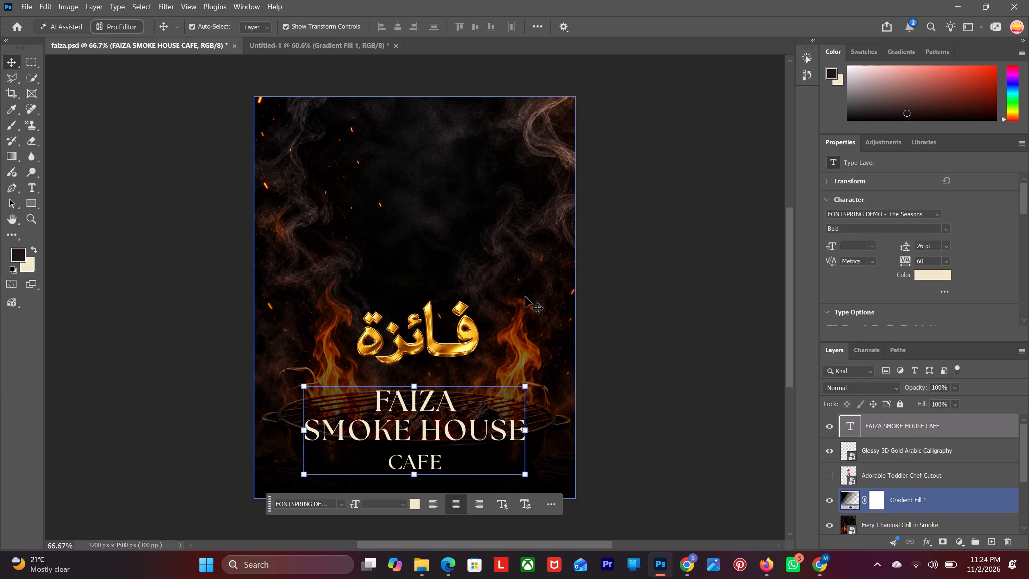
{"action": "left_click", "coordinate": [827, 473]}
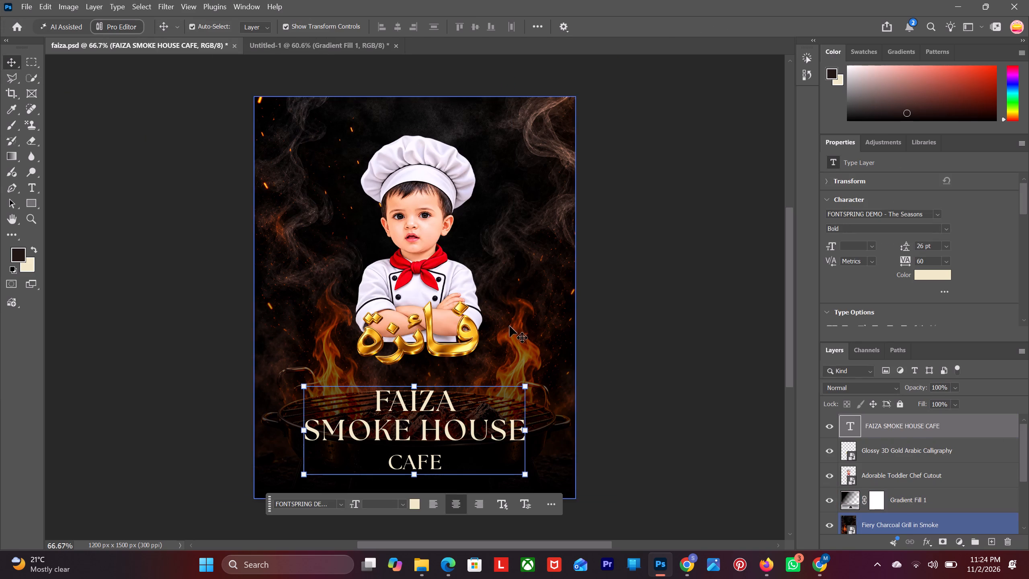
Sample a very dark brown from the smoke beside the chef as the foreground colour.
{"action": "scroll", "coordinate": [416, 287], "scroll_direction": "up", "scroll_amount": 6, "text": "alt"}
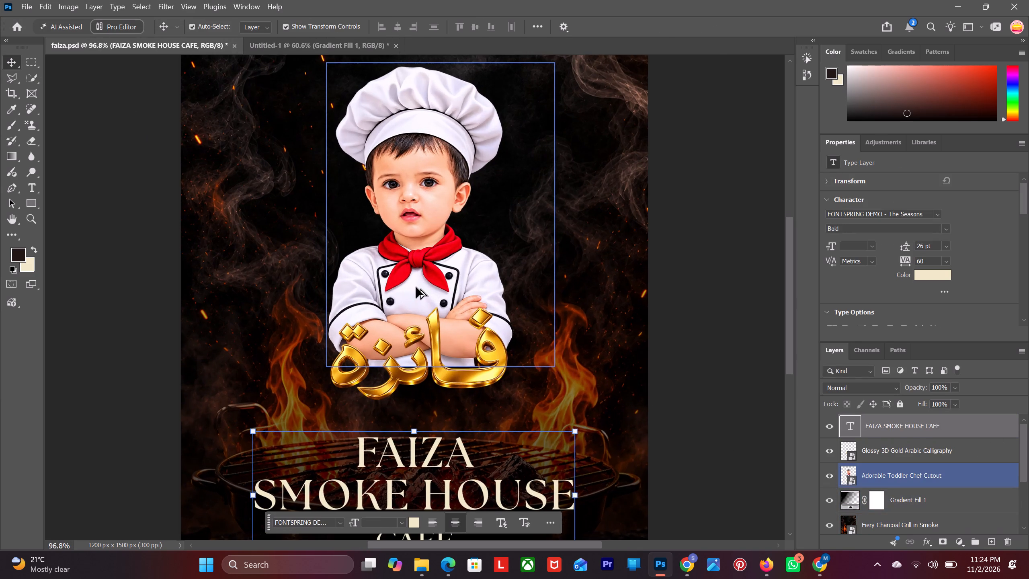
{"action": "scroll", "coordinate": [416, 287], "scroll_direction": "up", "scroll_amount": 1, "text": "alt"}
{"action": "left_click", "coordinate": [869, 467]}
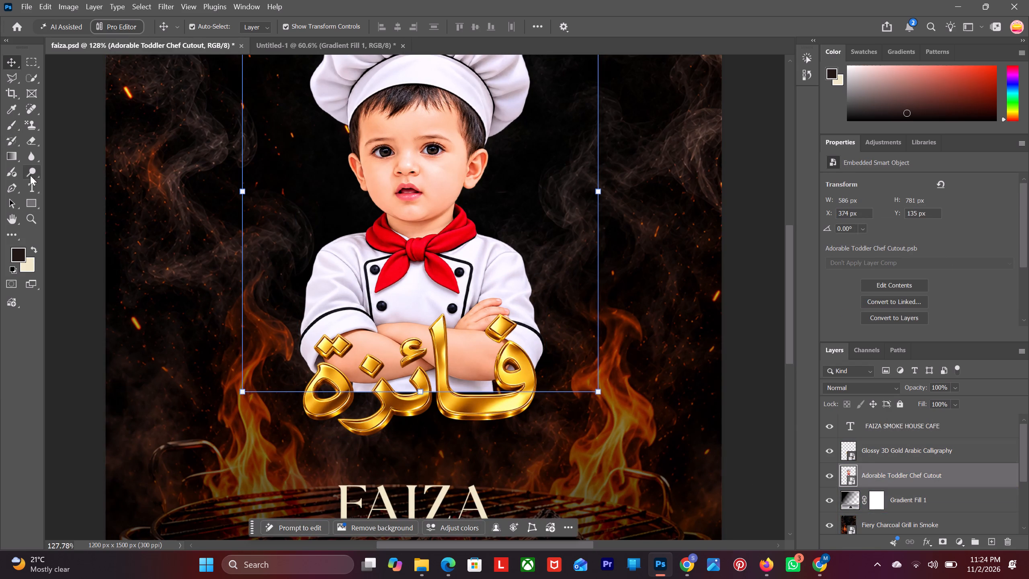
{"action": "left_click", "coordinate": [8, 105]}
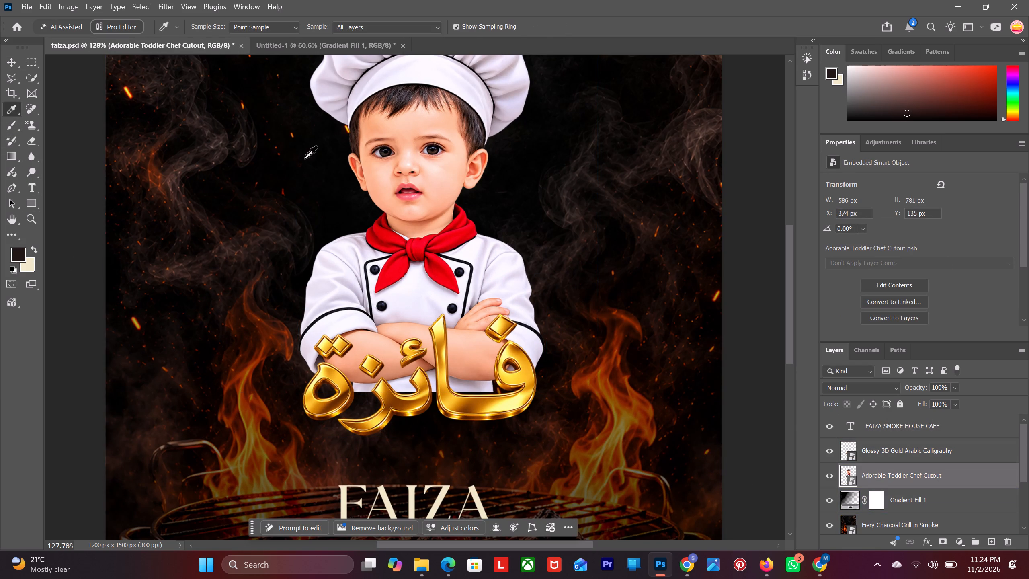
{"action": "left_click", "coordinate": [305, 158]}
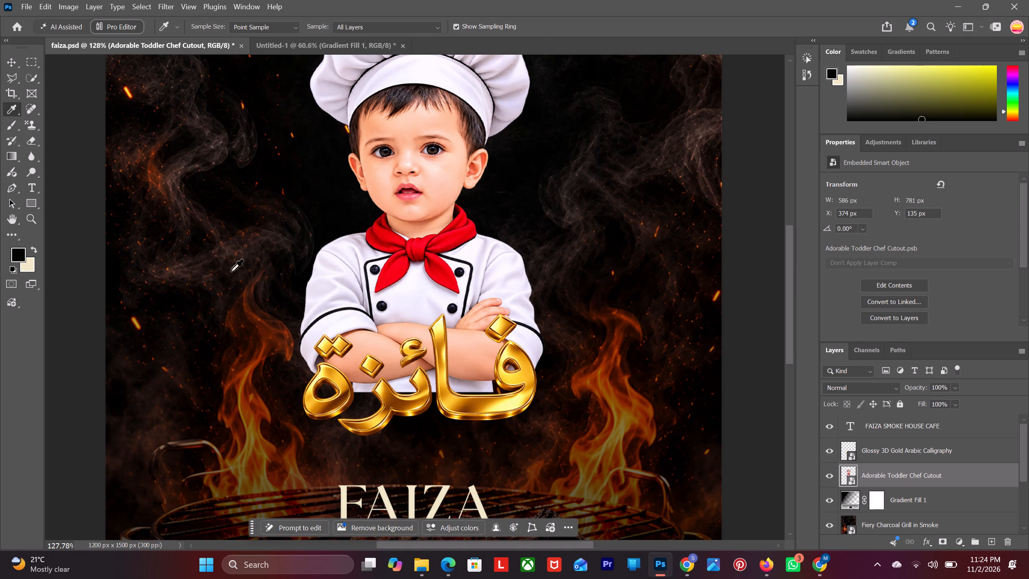
{"action": "left_click", "coordinate": [219, 202]}
{"action": "left_click", "coordinate": [225, 209]}
{"action": "left_click", "coordinate": [291, 213]}
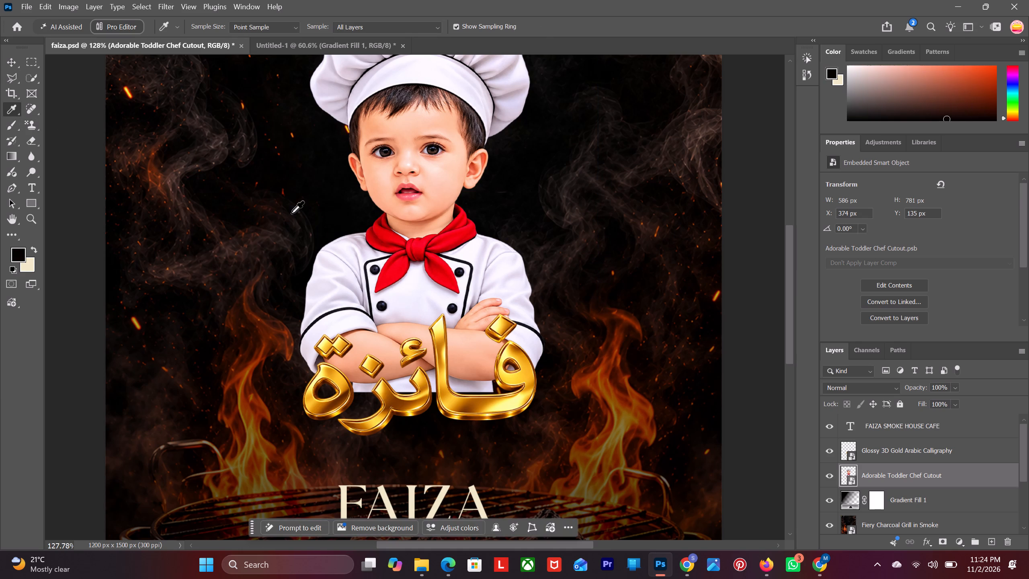
{"action": "left_click", "coordinate": [236, 246]}
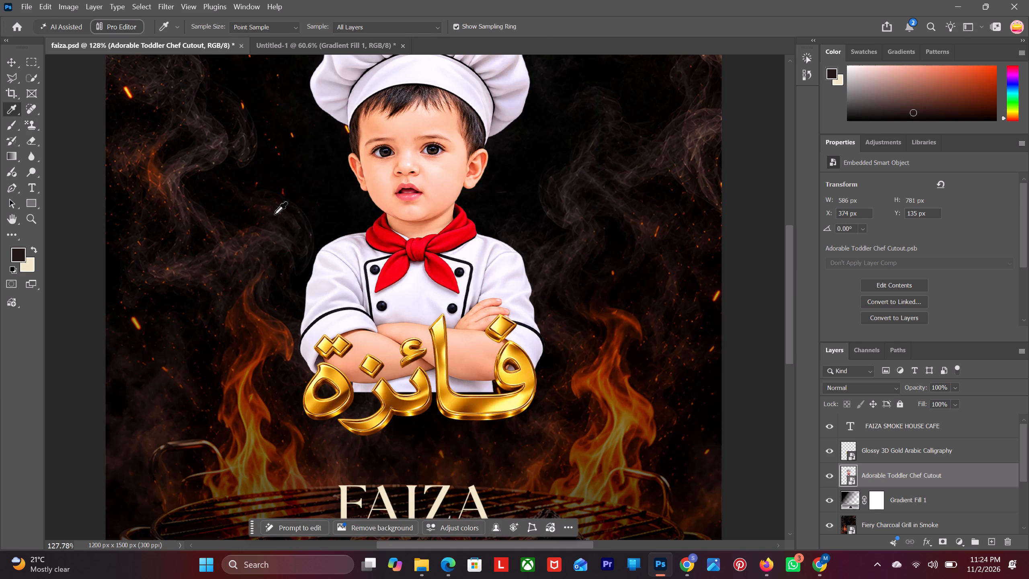
Duplicate the Adorable Toddler Chef Cutout layer.
{"action": "left_click", "coordinate": [10, 60]}
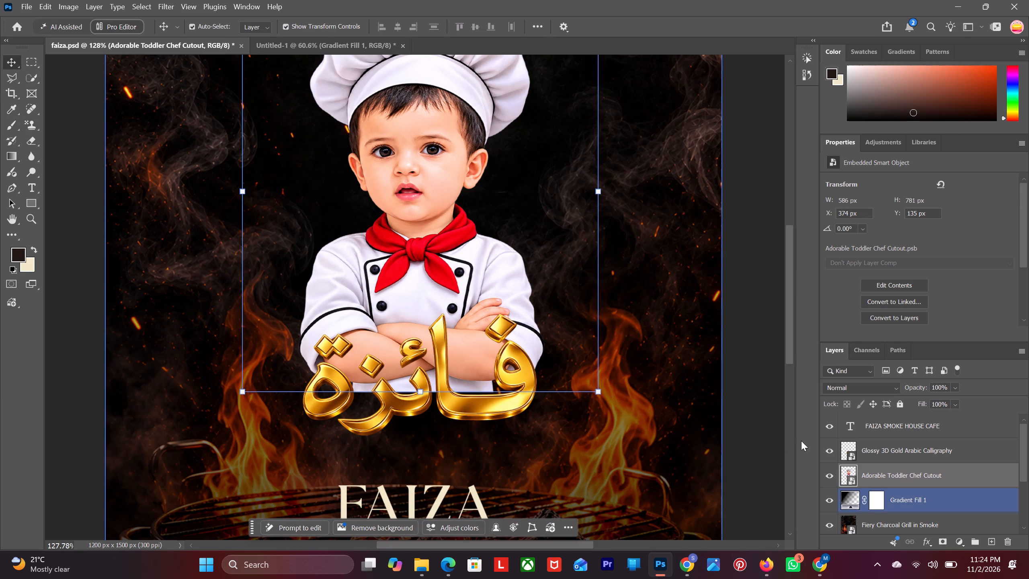
{"action": "left_click", "coordinate": [915, 480]}
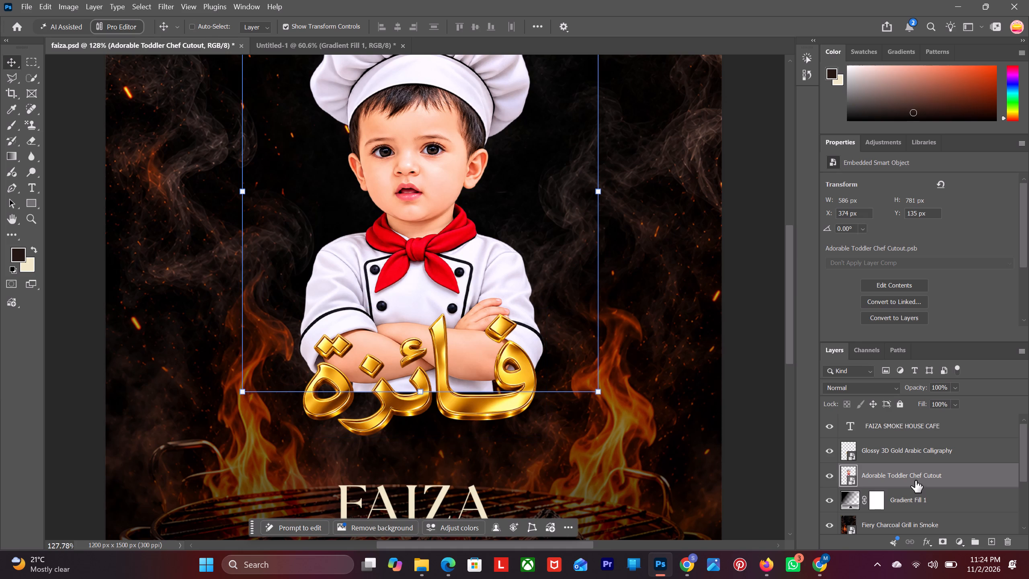
{"action": "key", "text": "ctrl+j"}
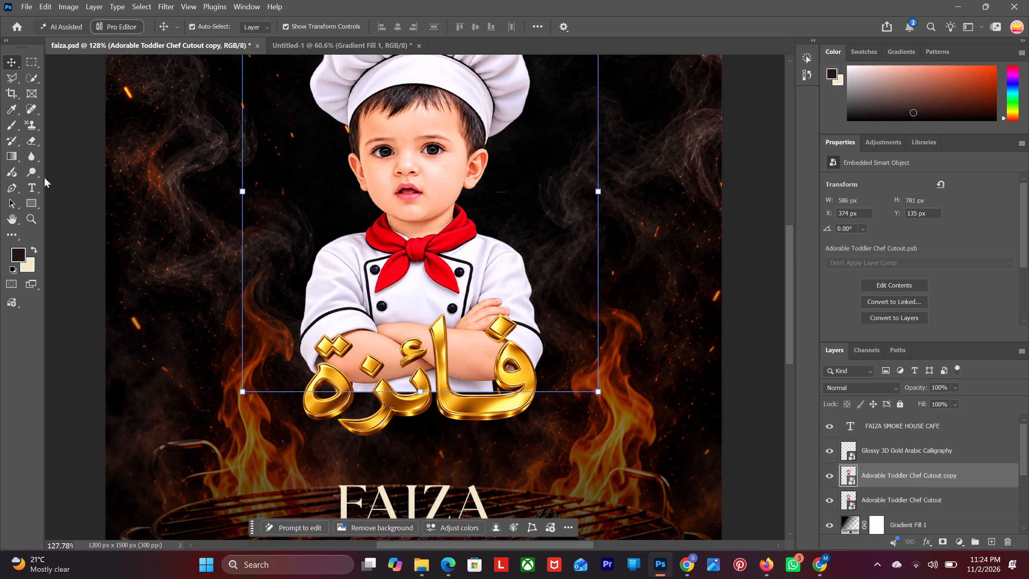
Rasterize the Adorable Toddler Chef Cutout copy layer so it can be painted with the Brush tool.
{"action": "left_click", "coordinate": [16, 125]}
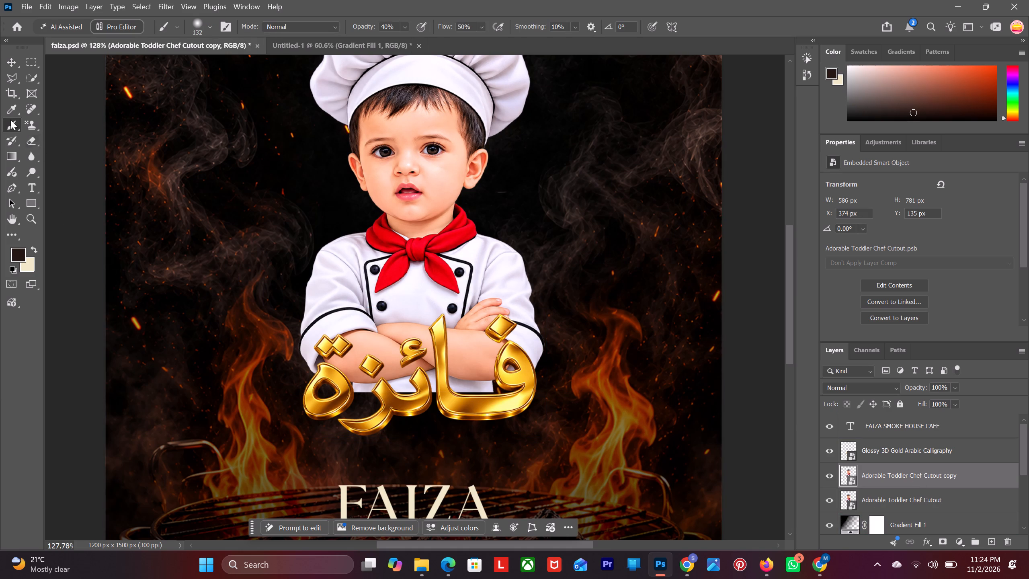
{"action": "right_click", "coordinate": [10, 124]}
{"action": "left_click", "coordinate": [33, 126]}
{"action": "left_click", "coordinate": [869, 470]}
{"action": "right_click_drag", "start_coordinate": [338, 293], "coordinate": [343, 291]}
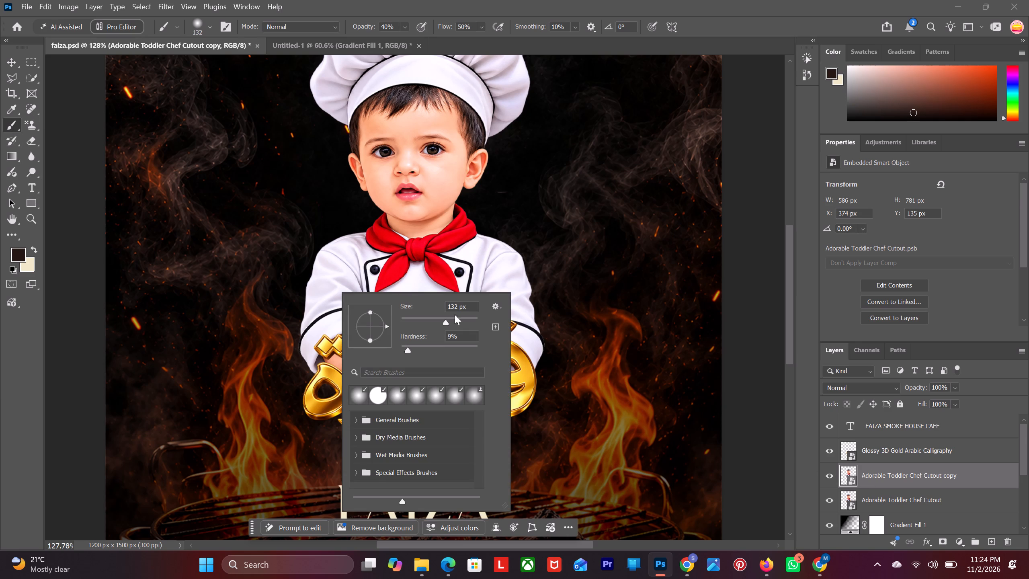
{"action": "left_click", "coordinate": [8, 50]}
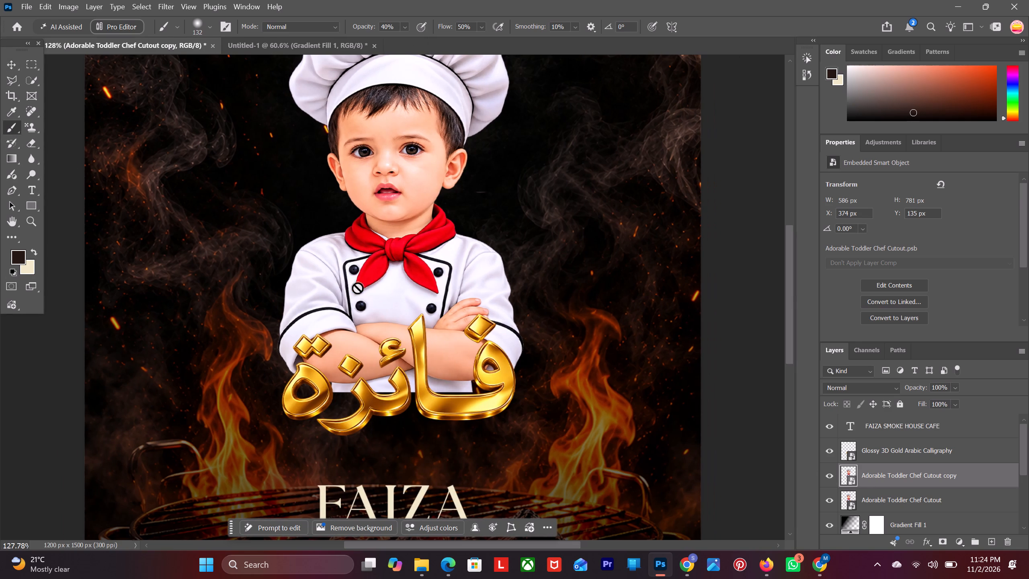
{"action": "scroll", "coordinate": [338, 283], "scroll_direction": "down", "scroll_amount": 4, "text": "alt"}
{"action": "left_click", "coordinate": [16, 69]}
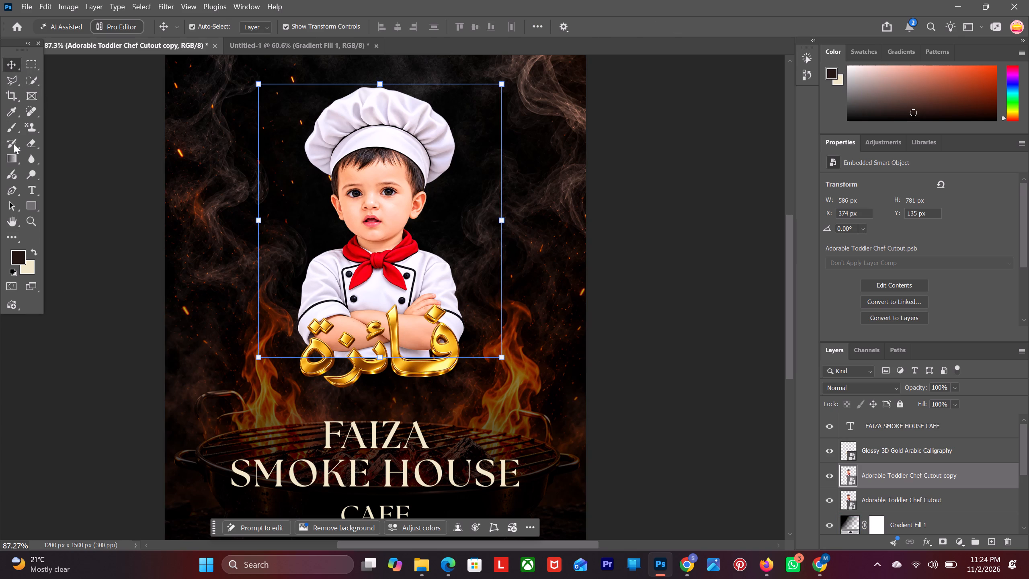
{"action": "left_click", "coordinate": [17, 130]}
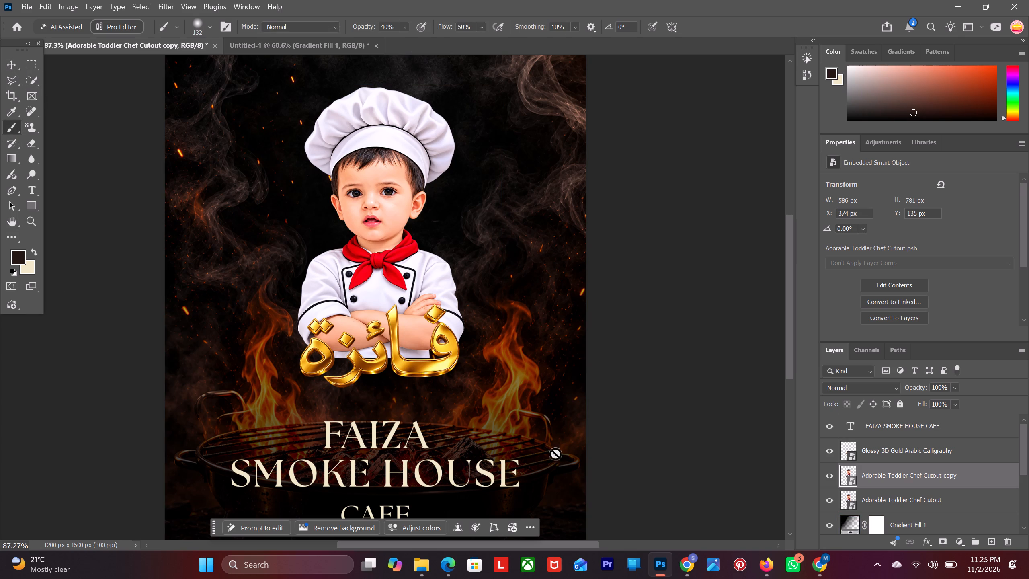
{"action": "left_click_drag", "start_coordinate": [325, 321], "coordinate": [329, 331]}
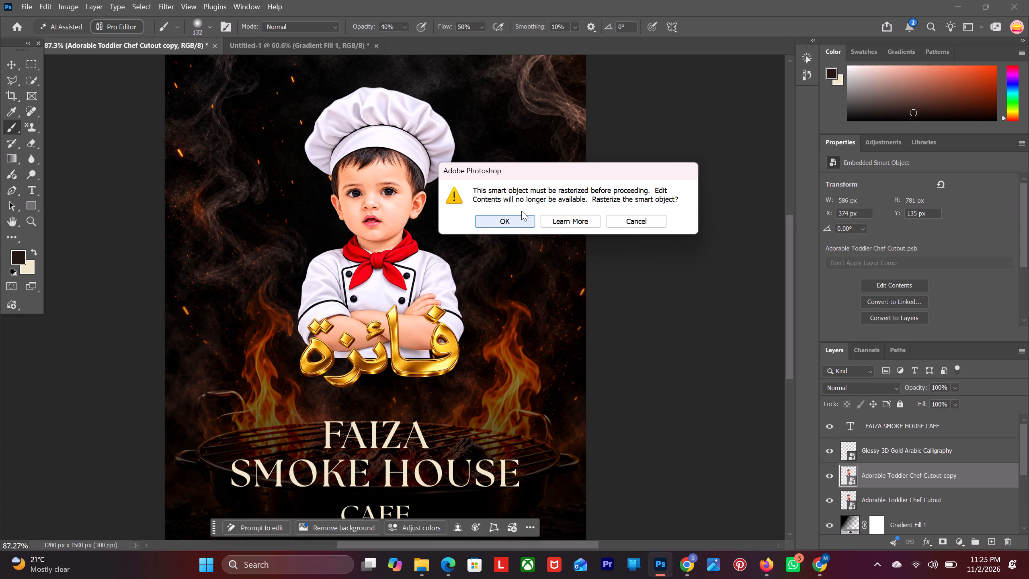
{"action": "left_click", "coordinate": [516, 220]}
{"action": "right_click", "coordinate": [905, 480]}
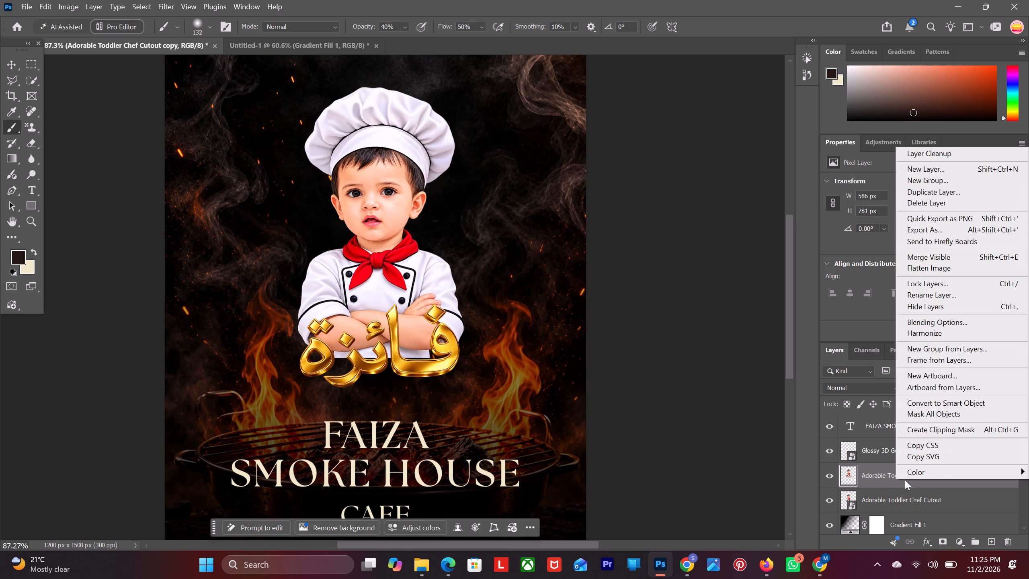
{"action": "left_click", "coordinate": [6, 131]}
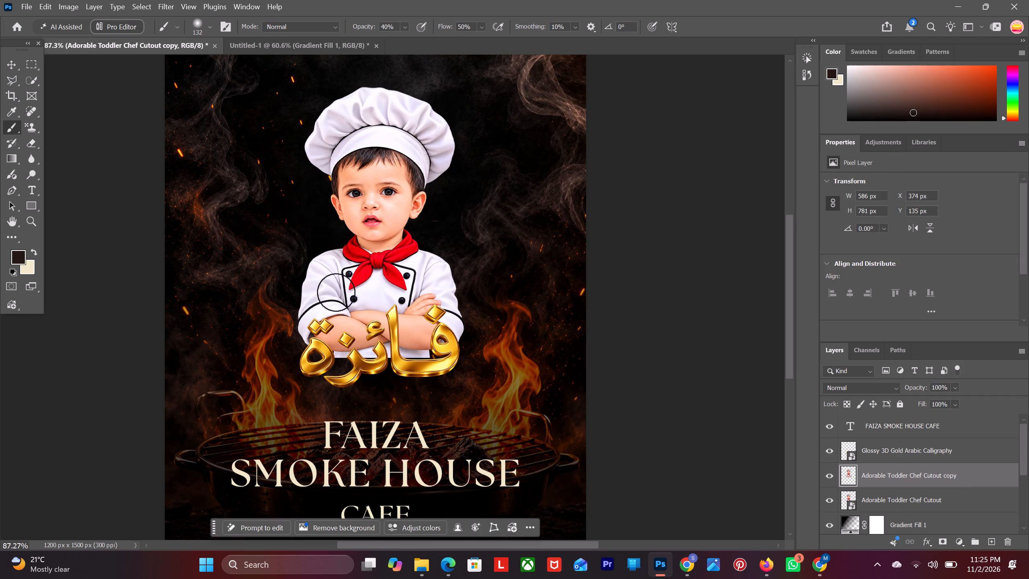
Enlarge the soft brush to 225 px and dab dark brown along the chef's lower coat edge behind the gold calligraphy.
{"action": "scroll", "coordinate": [331, 324], "scroll_direction": "up", "scroll_amount": 5, "text": "alt"}
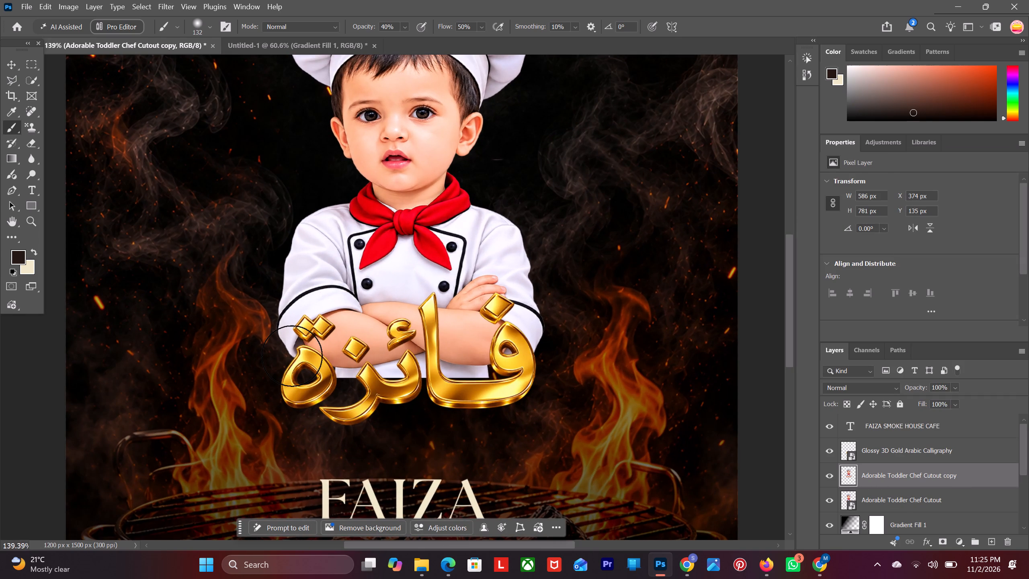
{"action": "right_click_drag", "start_coordinate": [286, 342], "coordinate": [325, 346], "text": "alt"}
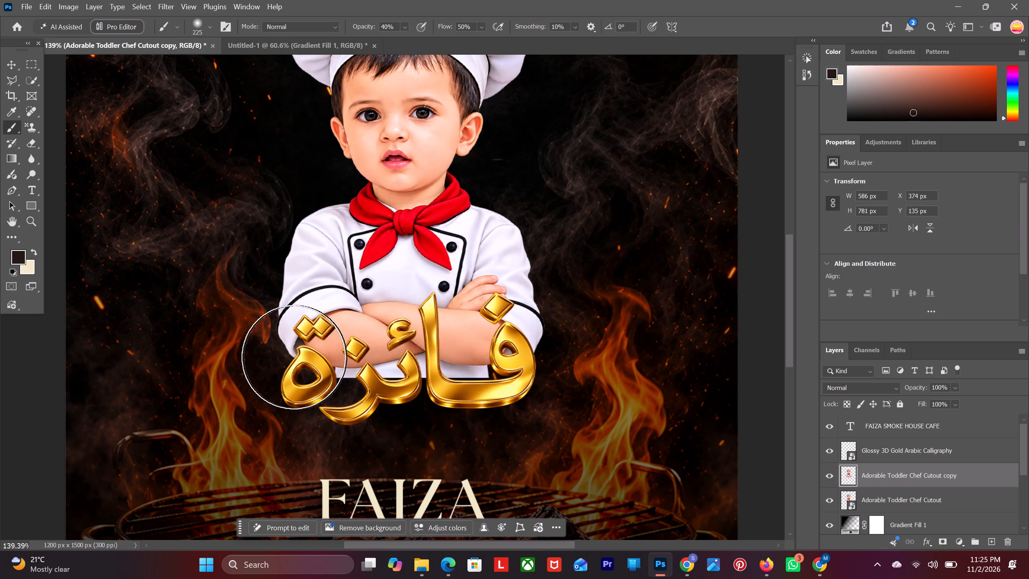
{"action": "left_click", "coordinate": [277, 377]}
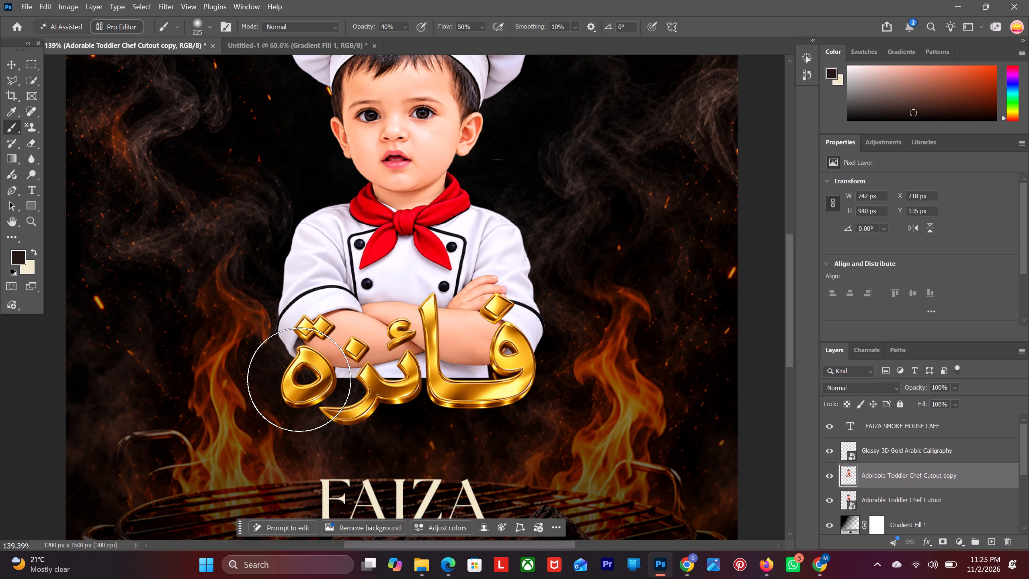
{"action": "left_click", "coordinate": [299, 380]}
{"action": "left_click", "coordinate": [338, 381]}
{"action": "left_click", "coordinate": [345, 383]}
{"action": "left_click", "coordinate": [320, 383]}
{"action": "left_click_drag", "start_coordinate": [344, 388], "coordinate": [344, 388]}
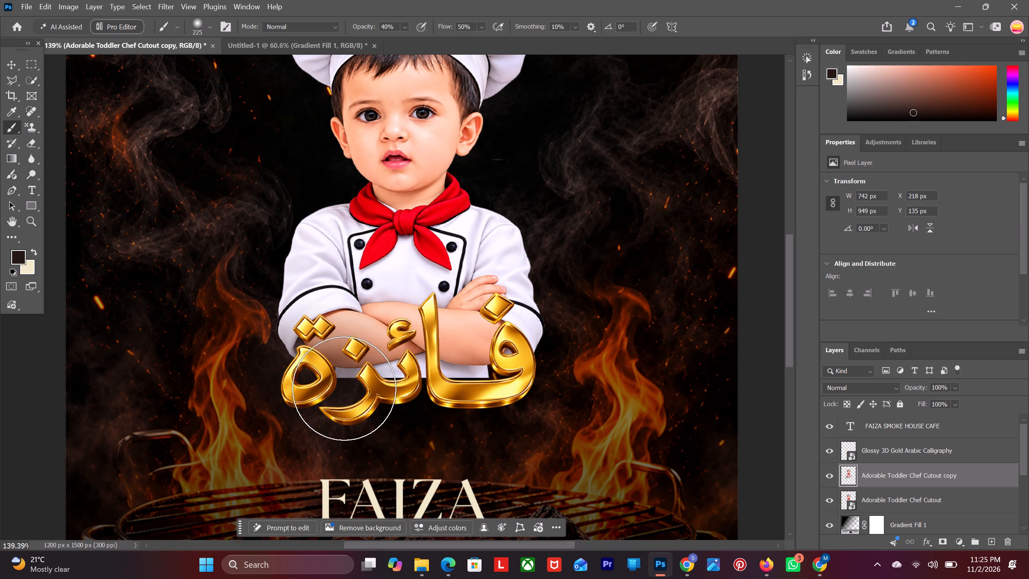
{"action": "left_click_drag", "start_coordinate": [344, 388], "coordinate": [348, 389]}
{"action": "left_click", "coordinate": [427, 394]}
{"action": "left_click", "coordinate": [453, 392]}
{"action": "left_click", "coordinate": [492, 392]}
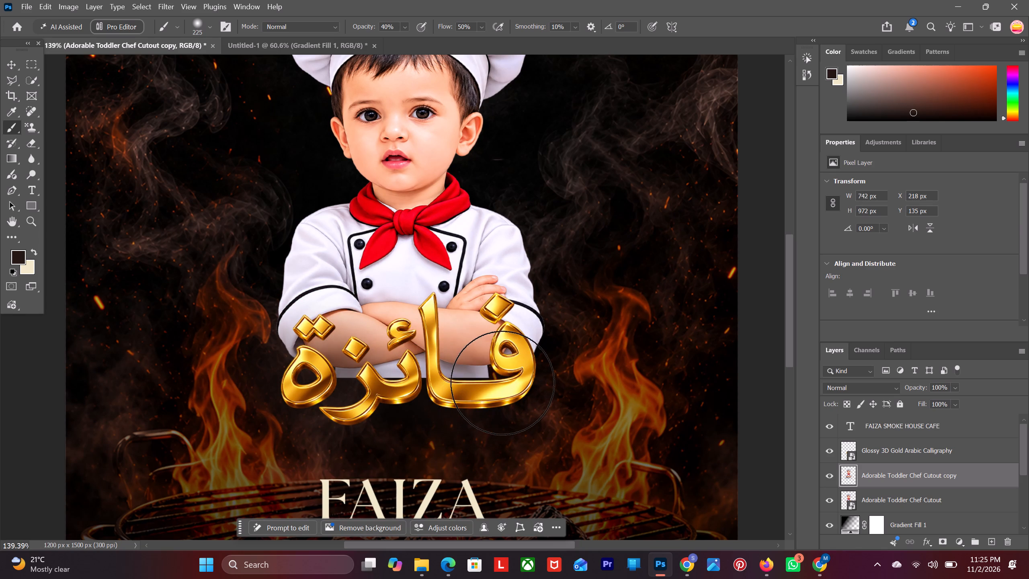
{"action": "left_click", "coordinate": [503, 383]}
{"action": "left_click_drag", "start_coordinate": [505, 386], "coordinate": [495, 390]}
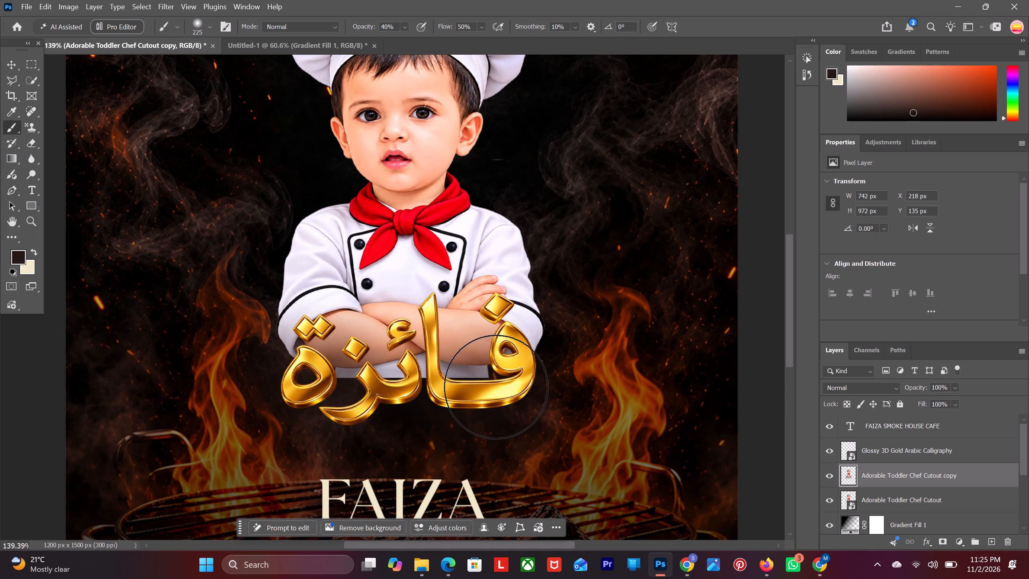
{"action": "double_click", "coordinate": [496, 387]}
Sweep dark brown brush strokes back and forth across the chef's lower coat and forearms, fading them behind the calligraphy.
{"action": "left_click_drag", "start_coordinate": [492, 387], "coordinate": [331, 388]}
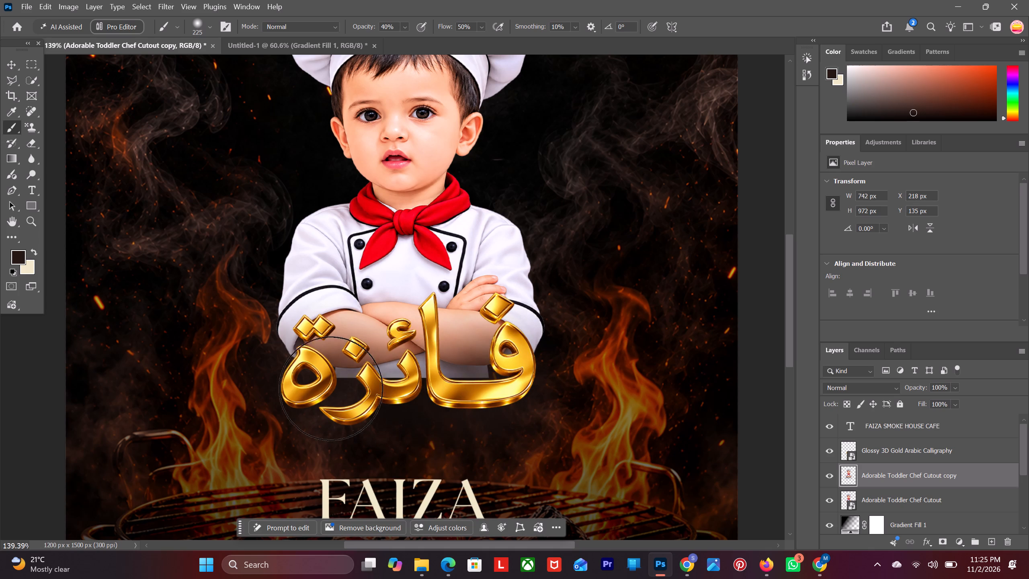
{"action": "left_click_drag", "start_coordinate": [331, 388], "coordinate": [296, 377]}
{"action": "left_click_drag", "start_coordinate": [285, 368], "coordinate": [484, 377]}
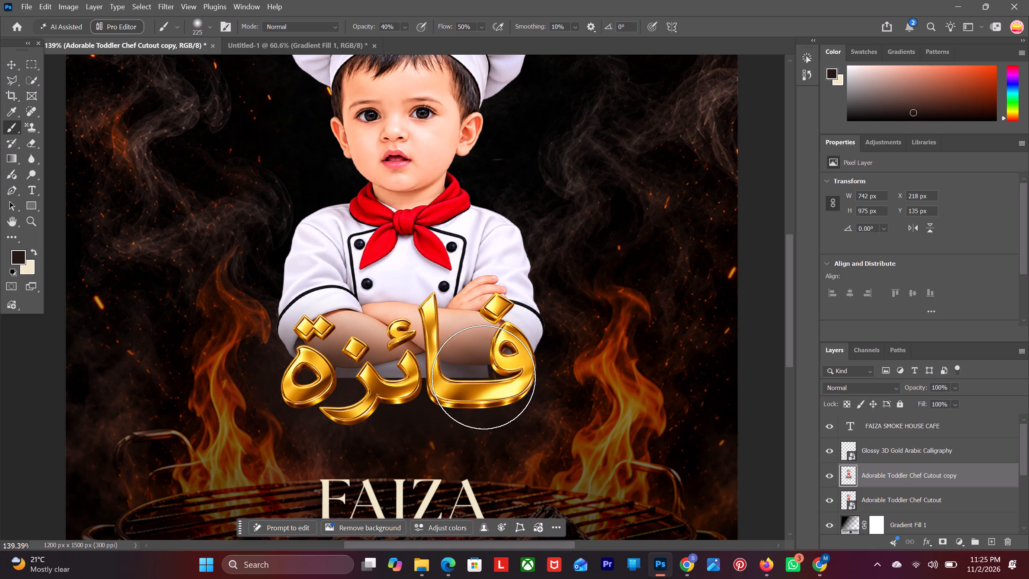
{"action": "left_click_drag", "start_coordinate": [484, 377], "coordinate": [307, 381]}
{"action": "left_click_drag", "start_coordinate": [270, 363], "coordinate": [439, 390]}
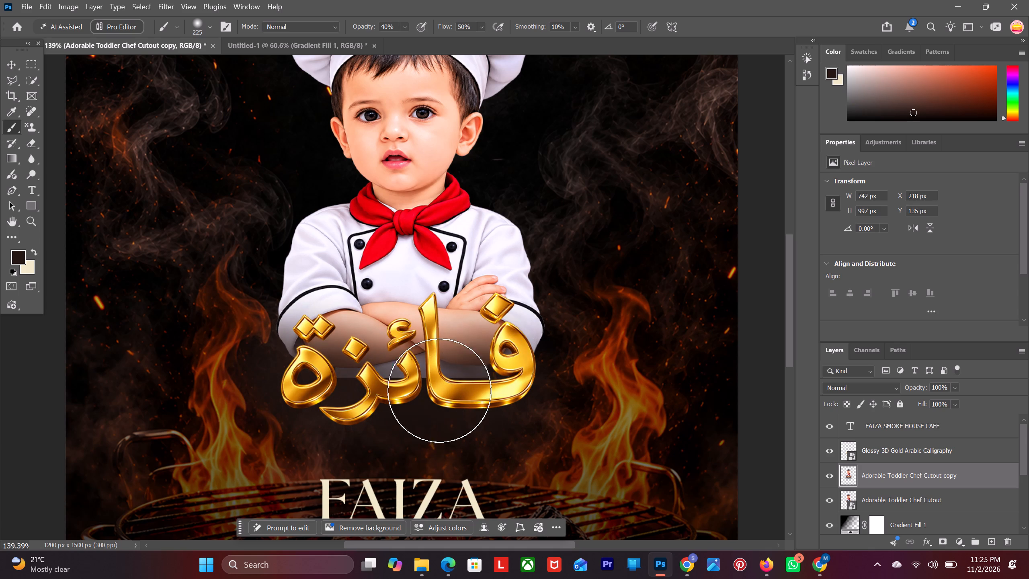
{"action": "left_click_drag", "start_coordinate": [439, 390], "coordinate": [485, 372]}
{"action": "left_click_drag", "start_coordinate": [487, 372], "coordinate": [332, 388]}
{"action": "left_click_drag", "start_coordinate": [253, 351], "coordinate": [315, 381]}
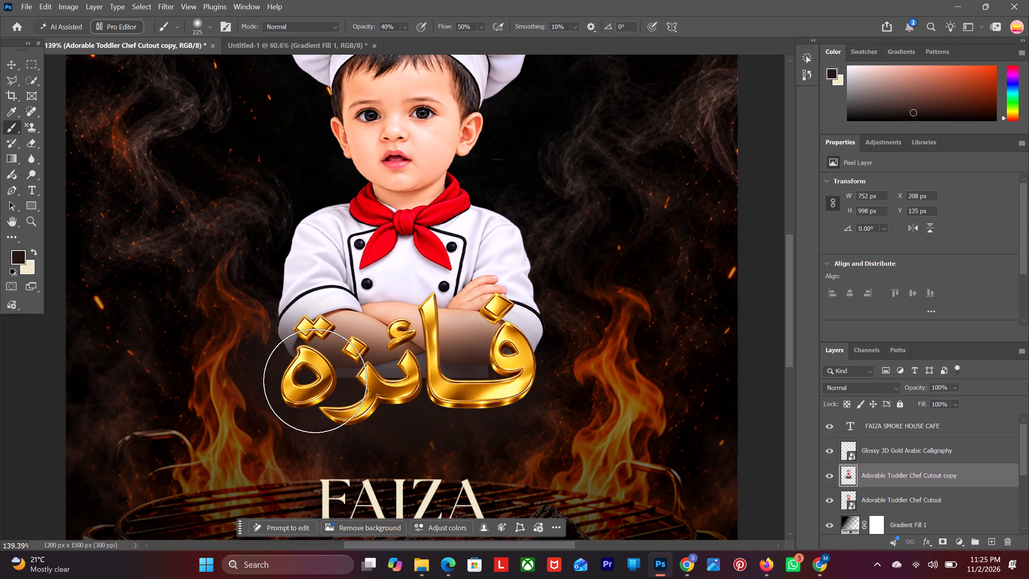
{"action": "left_click_drag", "start_coordinate": [315, 381], "coordinate": [488, 382]}
{"action": "left_click_drag", "start_coordinate": [494, 379], "coordinate": [346, 385]}
{"action": "left_click_drag", "start_coordinate": [302, 375], "coordinate": [305, 375]}
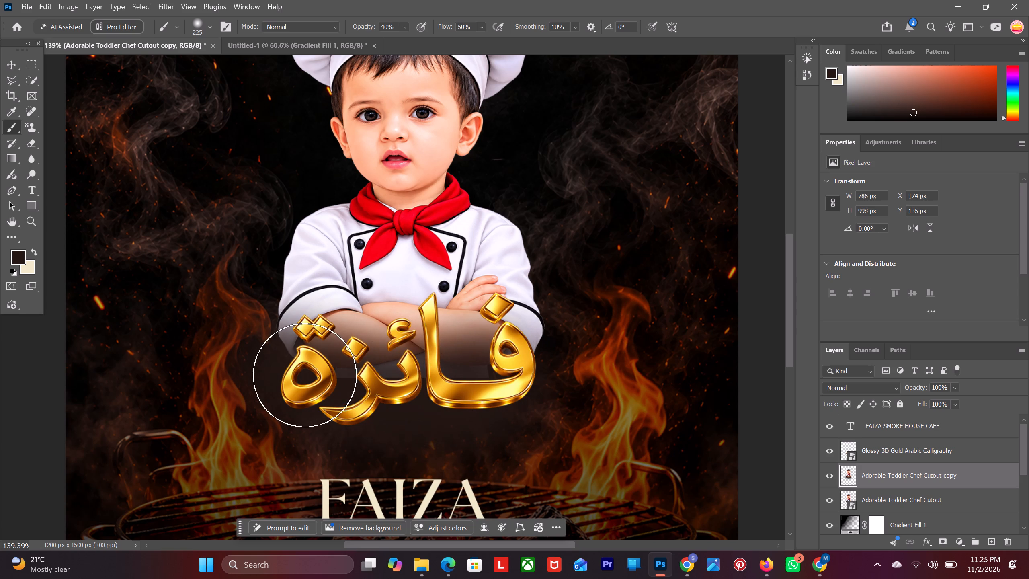
{"action": "left_click_drag", "start_coordinate": [305, 375], "coordinate": [517, 383]}
{"action": "left_click", "coordinate": [518, 383]}
{"action": "left_click", "coordinate": [529, 376]}
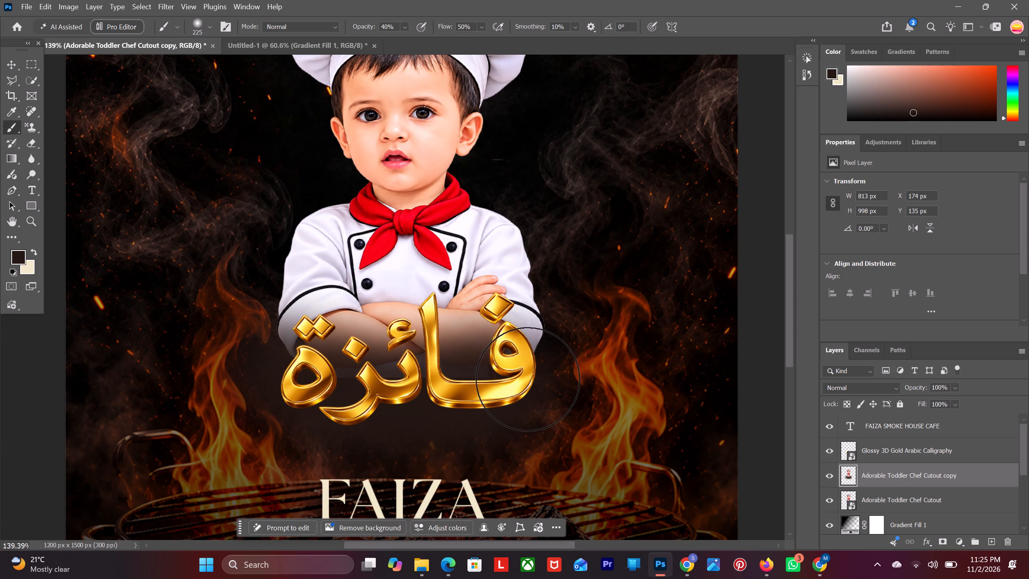
Paint more dark brown behind the lower half of the calligraphy and along its bottom edge.
{"action": "left_click_drag", "start_coordinate": [498, 392], "coordinate": [339, 392]}
{"action": "left_click_drag", "start_coordinate": [297, 384], "coordinate": [417, 395]}
{"action": "left_click", "coordinate": [431, 390]}
{"action": "left_click", "coordinate": [379, 413]}
{"action": "left_click_drag", "start_coordinate": [348, 416], "coordinate": [344, 417]}
{"action": "left_click", "coordinate": [340, 417]}
{"action": "double_click", "coordinate": [313, 417]}
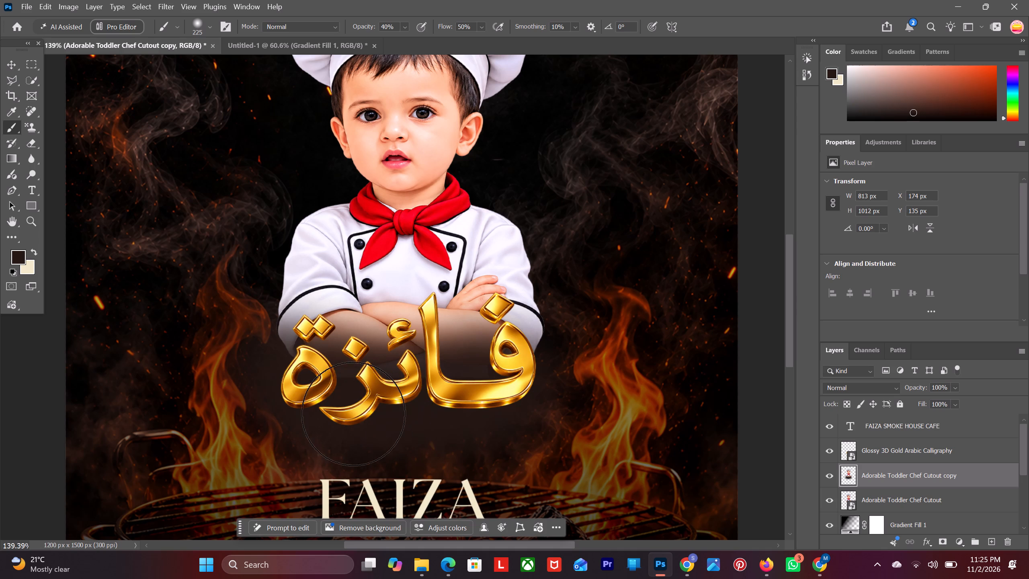
{"action": "left_click", "coordinate": [363, 413]}
{"action": "left_click_drag", "start_coordinate": [390, 413], "coordinate": [403, 413]}
{"action": "left_click_drag", "start_coordinate": [408, 413], "coordinate": [415, 413]}
{"action": "left_click_drag", "start_coordinate": [442, 414], "coordinate": [452, 415]}
{"action": "left_click", "coordinate": [486, 417]}
{"action": "left_click", "coordinate": [331, 409]}
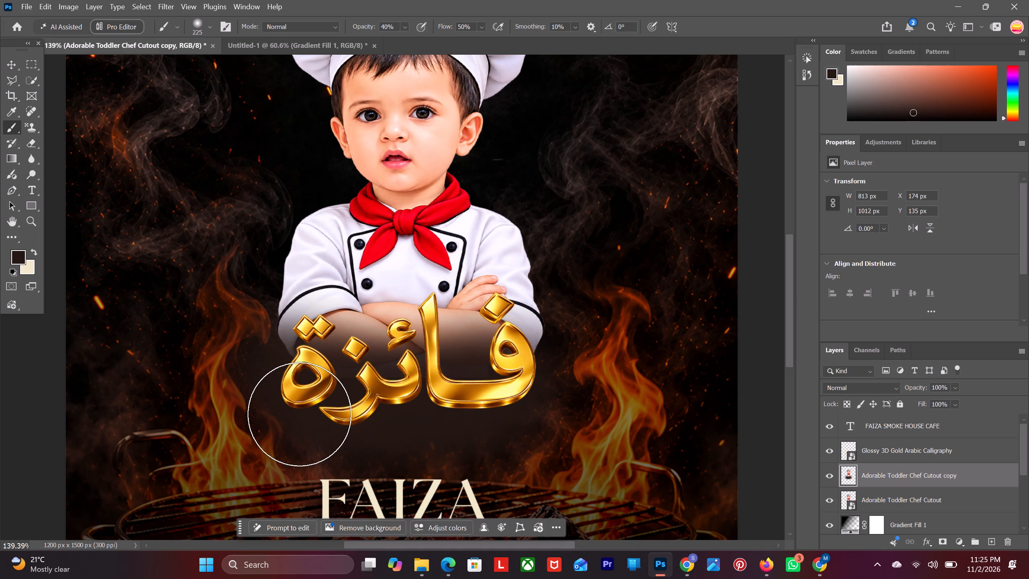
Extend the dark brown shading around the calligraphy's lower corners and into the gap above the FAIZA title.
{"action": "left_click", "coordinate": [299, 414]}
{"action": "left_click_drag", "start_coordinate": [409, 427], "coordinate": [438, 425]}
{"action": "left_click_drag", "start_coordinate": [496, 419], "coordinate": [508, 416]}
{"action": "left_click", "coordinate": [522, 404]}
{"action": "left_click", "coordinate": [525, 409]}
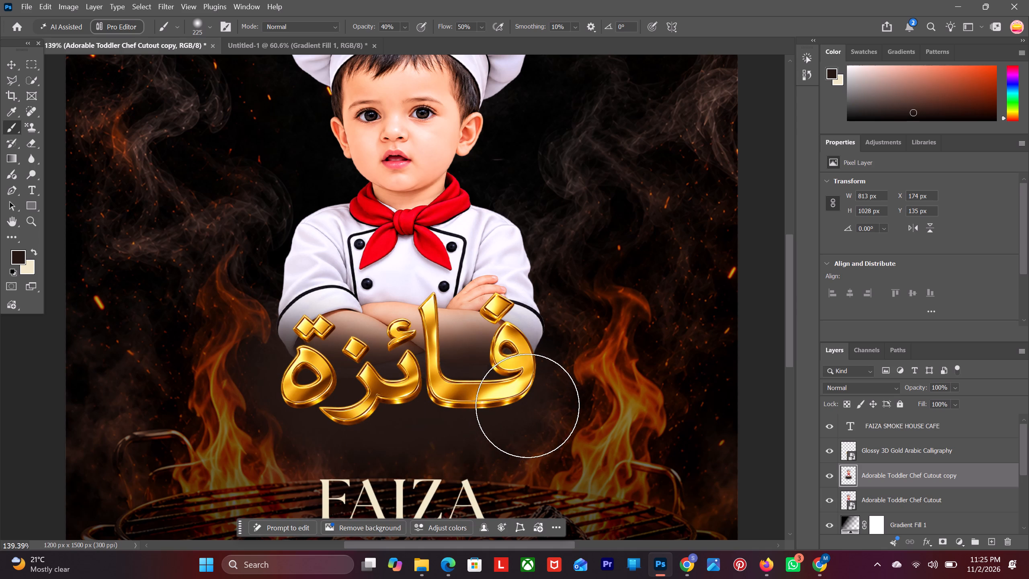
{"action": "left_click_drag", "start_coordinate": [528, 405], "coordinate": [529, 400]}
{"action": "left_click", "coordinate": [530, 394]}
{"action": "left_click", "coordinate": [320, 407]}
{"action": "double_click", "coordinate": [309, 407]}
{"action": "left_click_drag", "start_coordinate": [318, 420], "coordinate": [324, 423]}
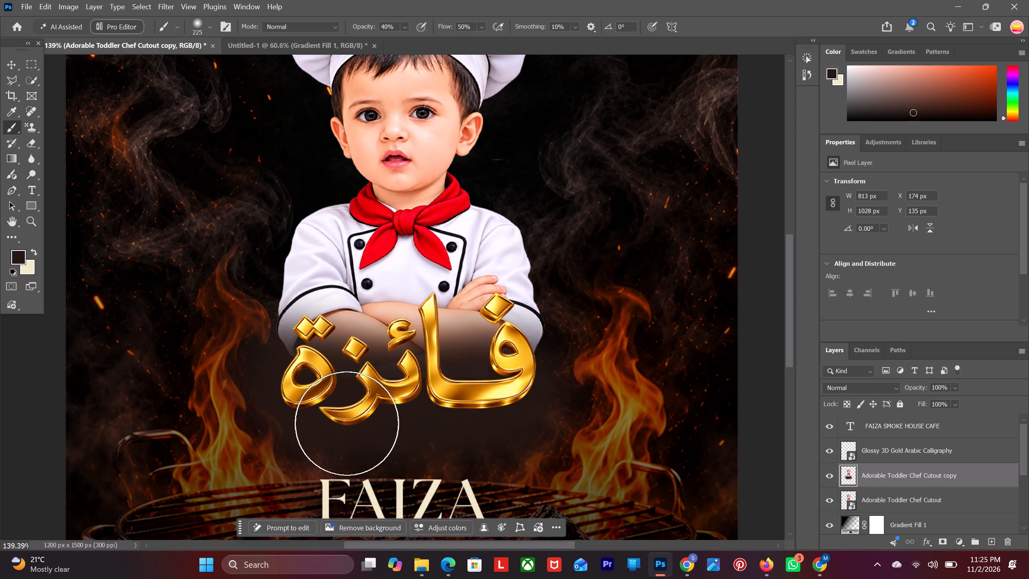
{"action": "left_click", "coordinate": [348, 423]}
{"action": "left_click_drag", "start_coordinate": [354, 423], "coordinate": [386, 427]}
{"action": "left_click_drag", "start_coordinate": [426, 430], "coordinate": [437, 429]}
{"action": "left_click_drag", "start_coordinate": [462, 419], "coordinate": [452, 420]}
{"action": "left_click", "coordinate": [402, 417]}
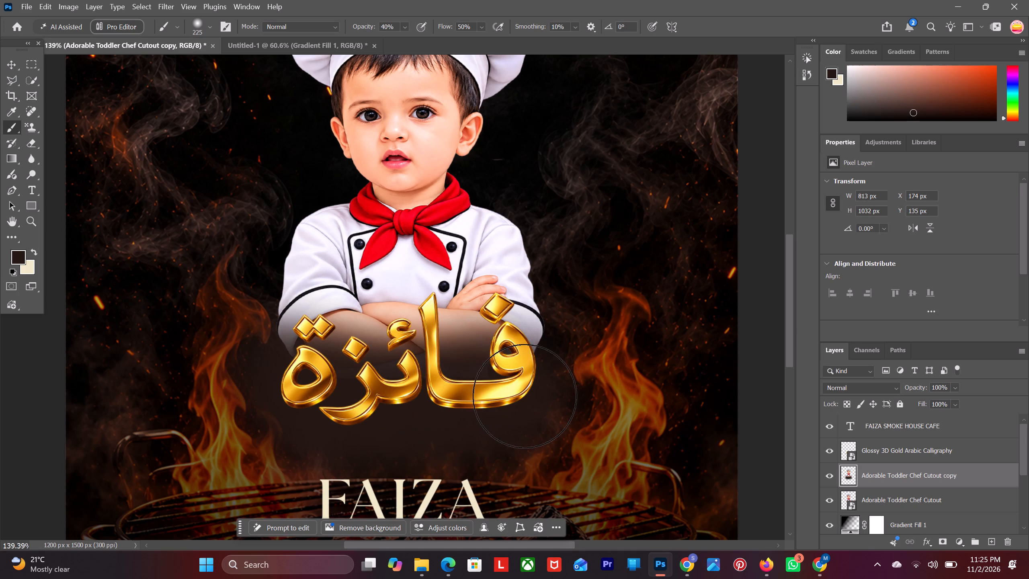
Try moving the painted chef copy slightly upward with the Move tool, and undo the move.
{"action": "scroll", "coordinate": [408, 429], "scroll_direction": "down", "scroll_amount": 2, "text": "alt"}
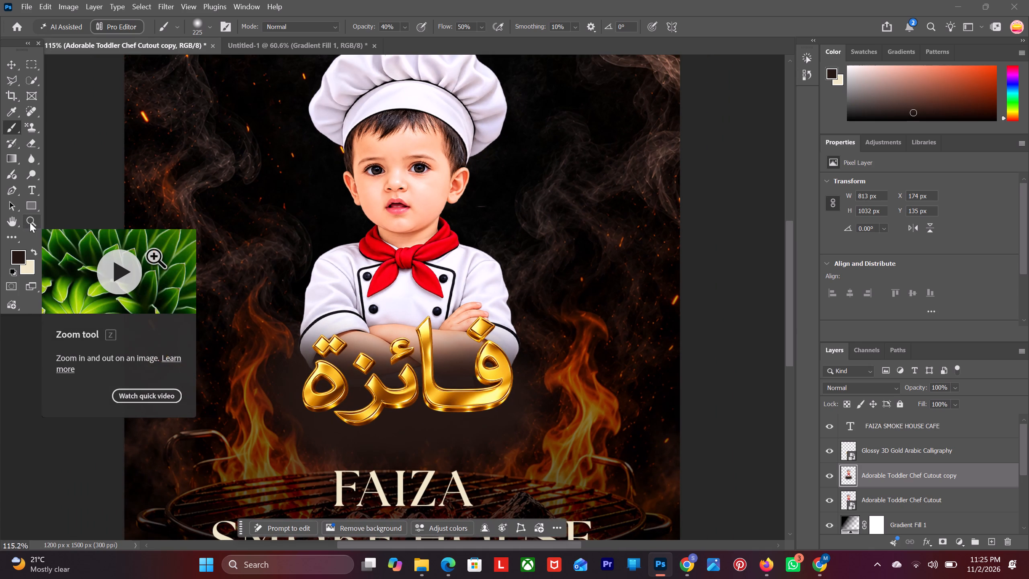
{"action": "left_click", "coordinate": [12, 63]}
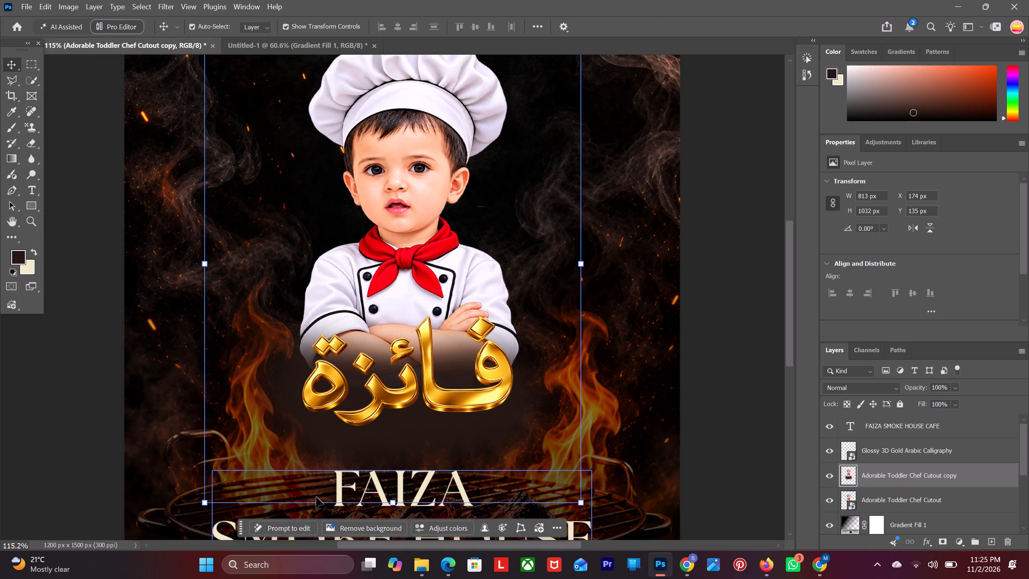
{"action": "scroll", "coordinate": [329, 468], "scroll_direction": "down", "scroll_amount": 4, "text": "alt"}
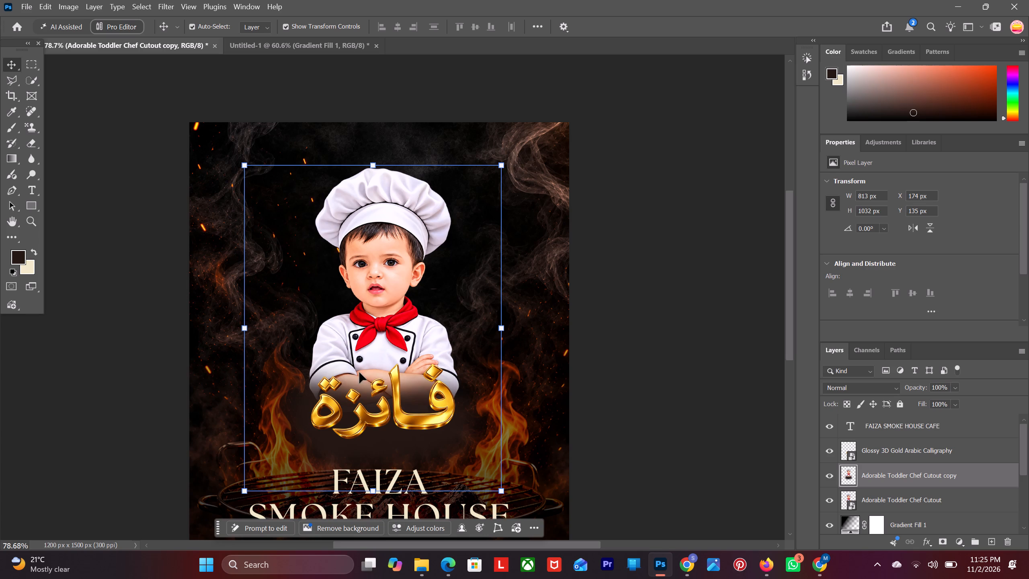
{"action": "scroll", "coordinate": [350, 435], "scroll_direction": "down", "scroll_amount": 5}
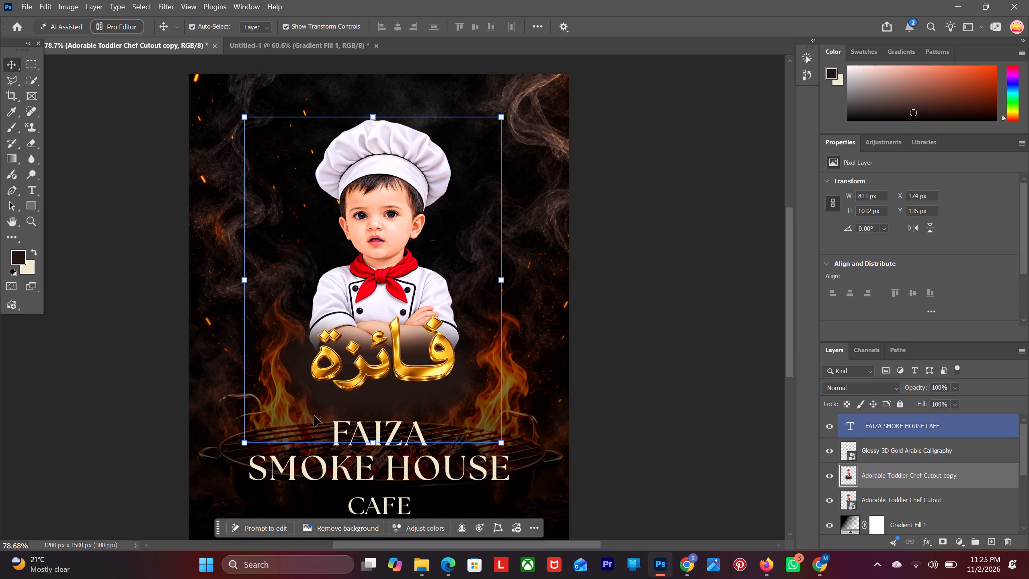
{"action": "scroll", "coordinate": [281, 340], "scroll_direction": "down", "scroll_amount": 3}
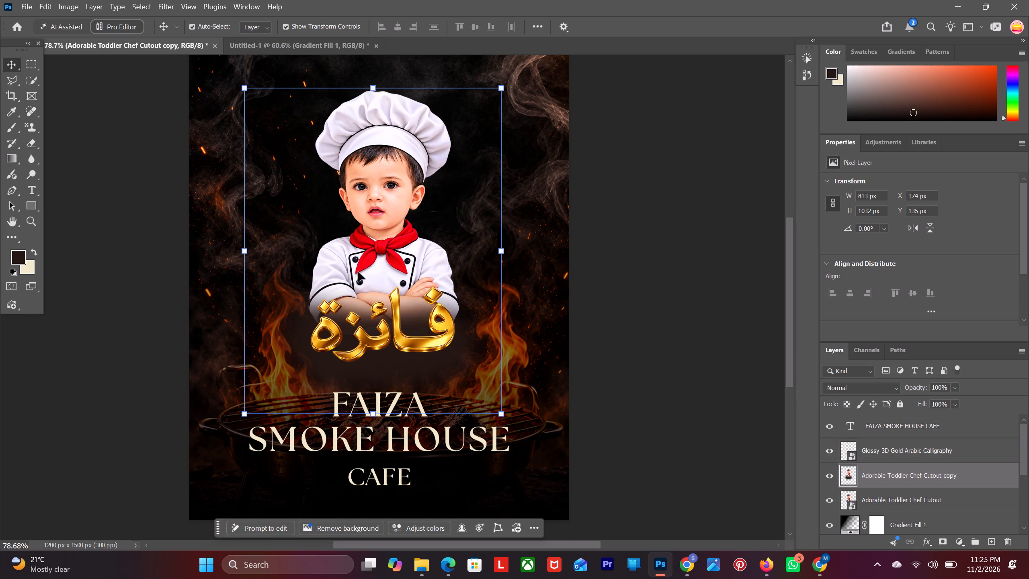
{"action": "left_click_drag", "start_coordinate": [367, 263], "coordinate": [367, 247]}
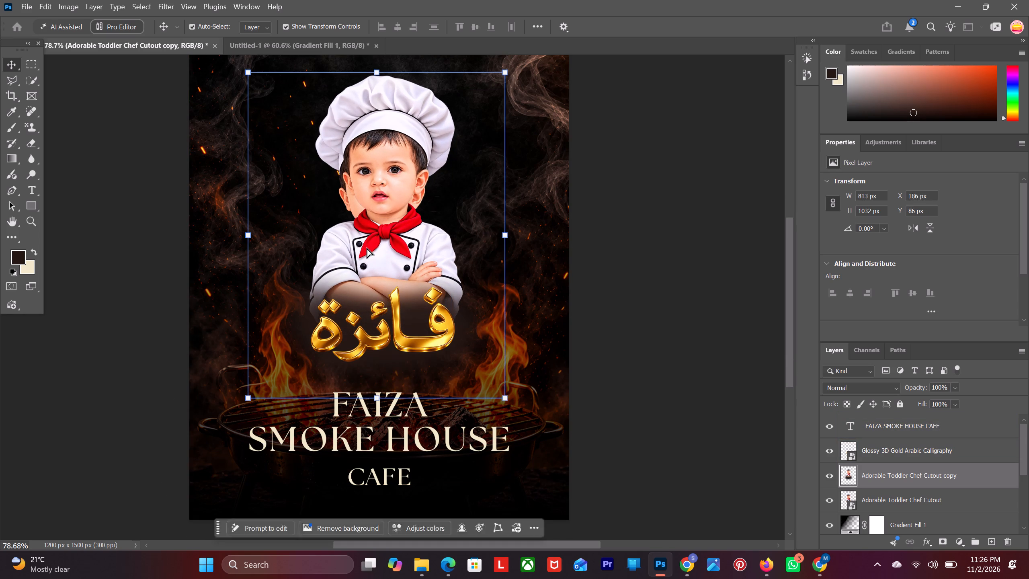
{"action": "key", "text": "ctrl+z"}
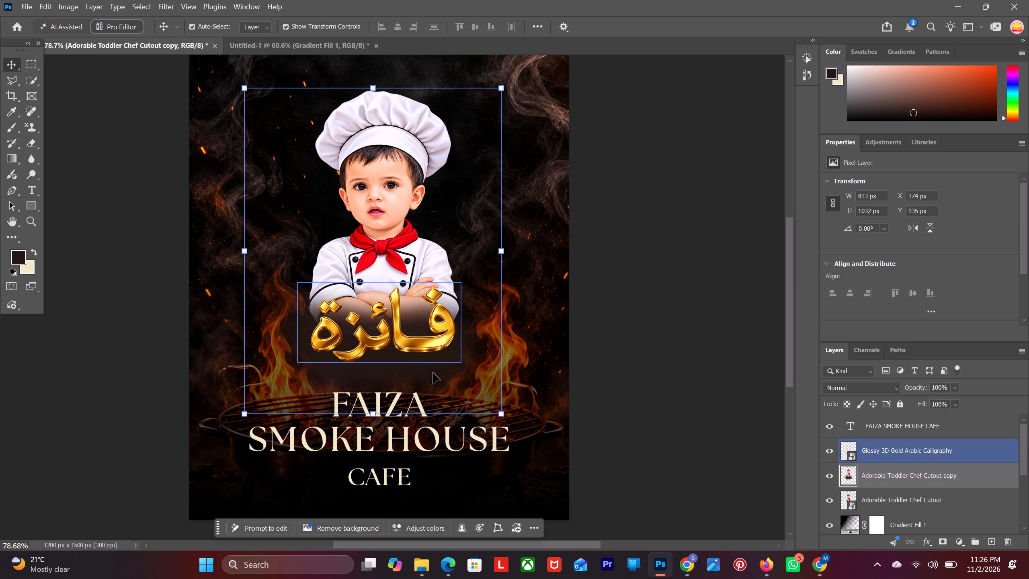
Hide the original Adorable Toddler Chef Cutout layer beneath the painted copy.
{"action": "left_click", "coordinate": [827, 500]}
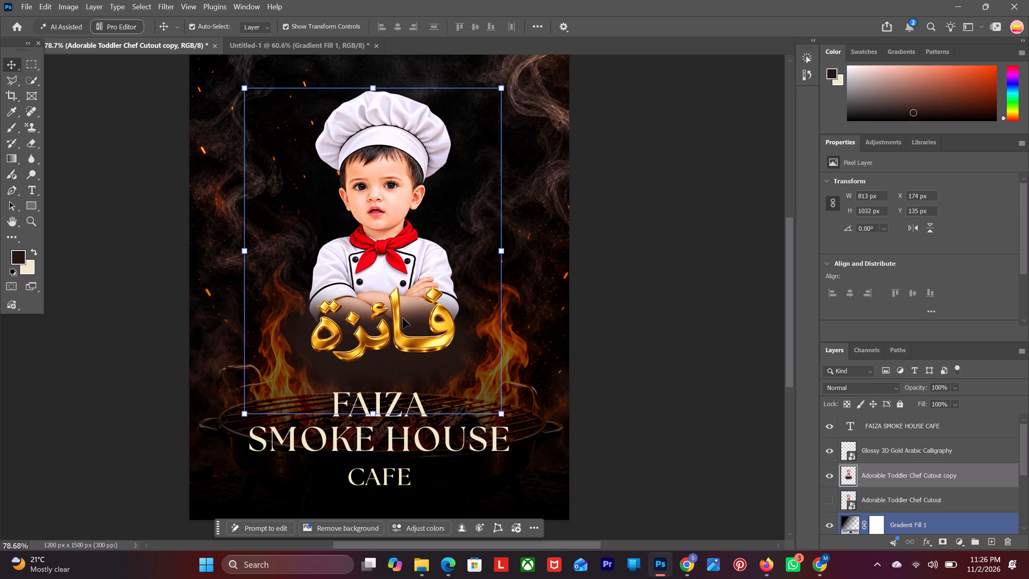
Move the gold calligraphy down over the FAIZA title and raise the painted chef copy to about X 186, Y 33 px.
{"action": "left_click_drag", "start_coordinate": [394, 302], "coordinate": [366, 380]}
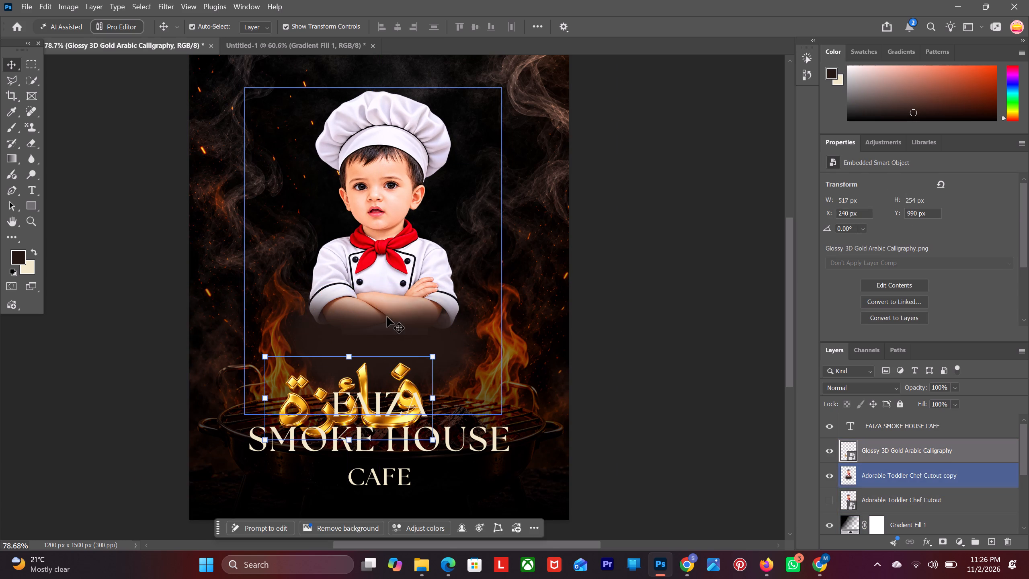
{"action": "left_click_drag", "start_coordinate": [388, 312], "coordinate": [392, 281]}
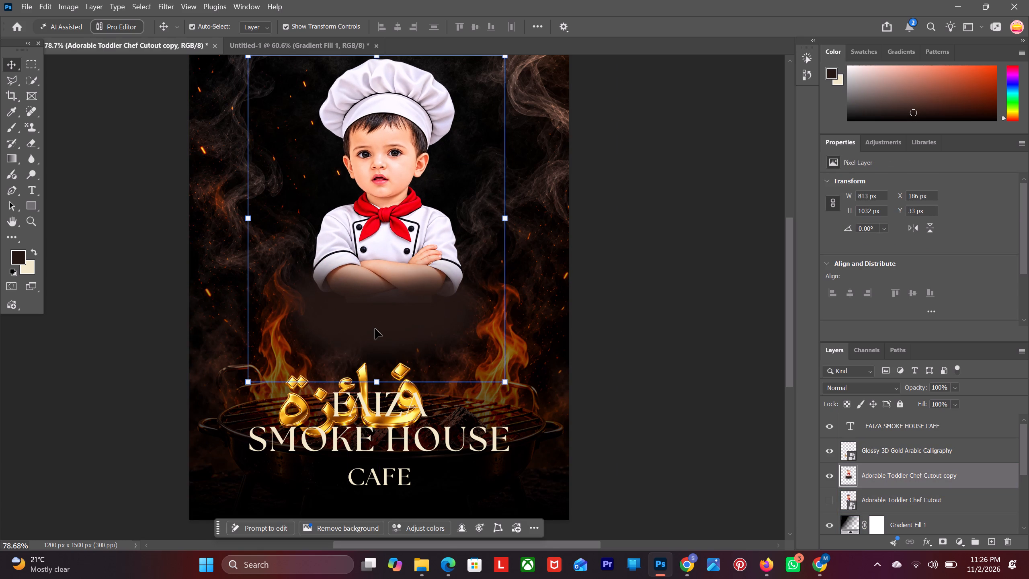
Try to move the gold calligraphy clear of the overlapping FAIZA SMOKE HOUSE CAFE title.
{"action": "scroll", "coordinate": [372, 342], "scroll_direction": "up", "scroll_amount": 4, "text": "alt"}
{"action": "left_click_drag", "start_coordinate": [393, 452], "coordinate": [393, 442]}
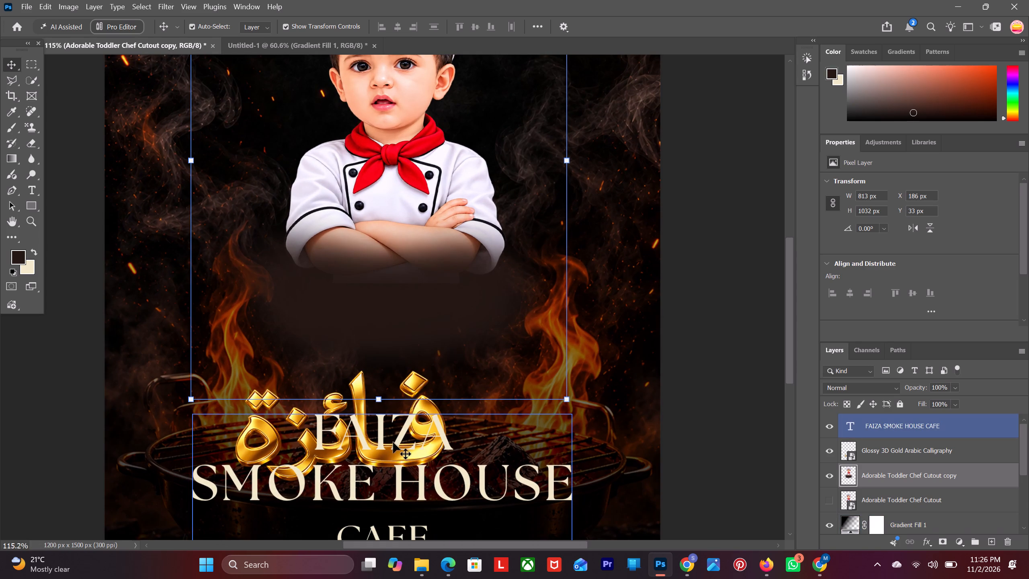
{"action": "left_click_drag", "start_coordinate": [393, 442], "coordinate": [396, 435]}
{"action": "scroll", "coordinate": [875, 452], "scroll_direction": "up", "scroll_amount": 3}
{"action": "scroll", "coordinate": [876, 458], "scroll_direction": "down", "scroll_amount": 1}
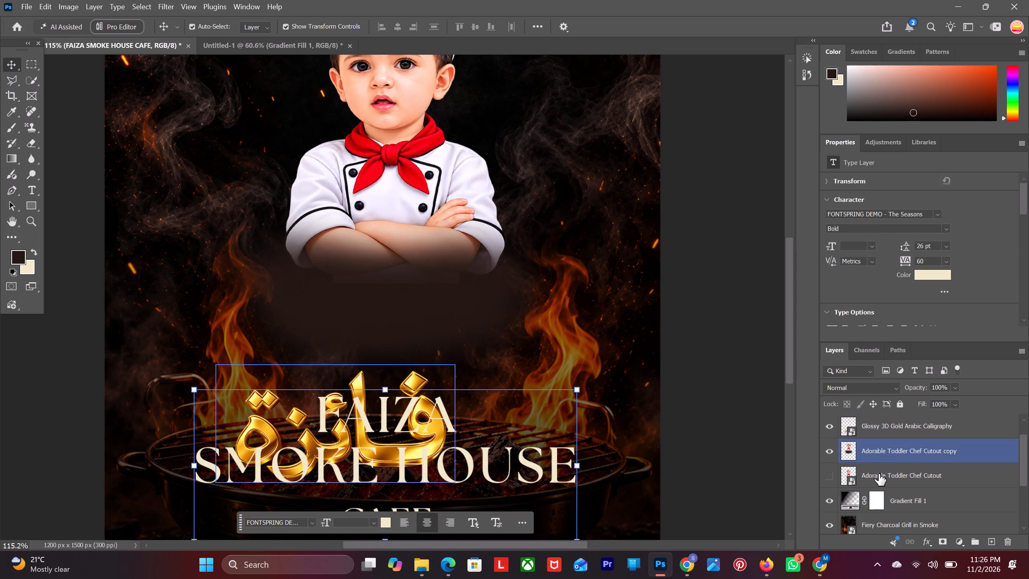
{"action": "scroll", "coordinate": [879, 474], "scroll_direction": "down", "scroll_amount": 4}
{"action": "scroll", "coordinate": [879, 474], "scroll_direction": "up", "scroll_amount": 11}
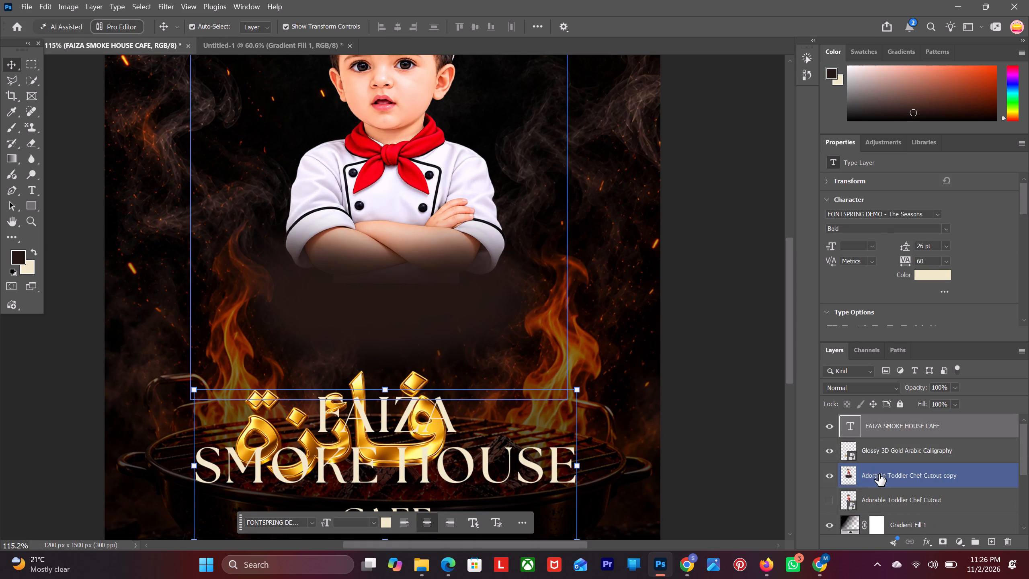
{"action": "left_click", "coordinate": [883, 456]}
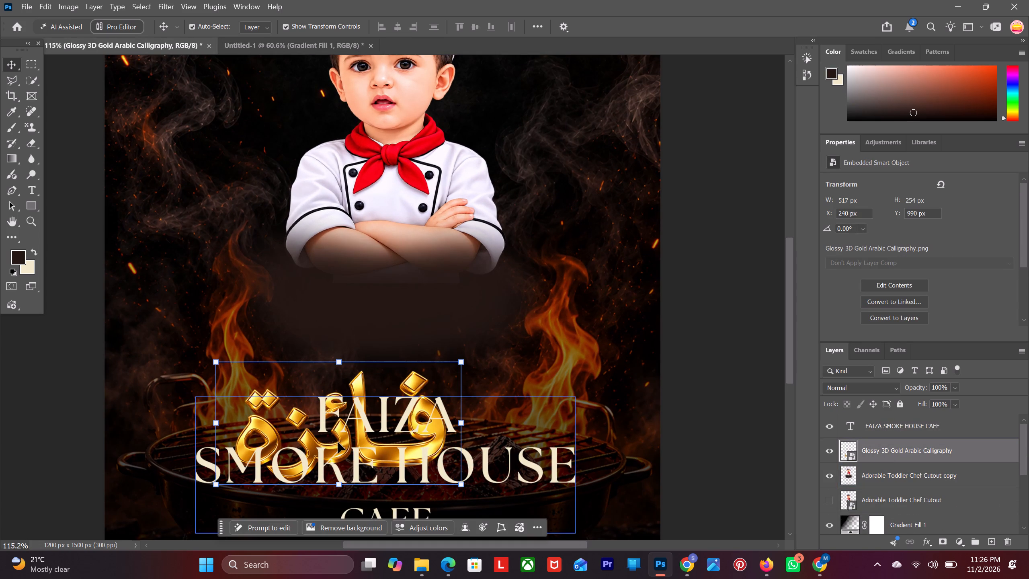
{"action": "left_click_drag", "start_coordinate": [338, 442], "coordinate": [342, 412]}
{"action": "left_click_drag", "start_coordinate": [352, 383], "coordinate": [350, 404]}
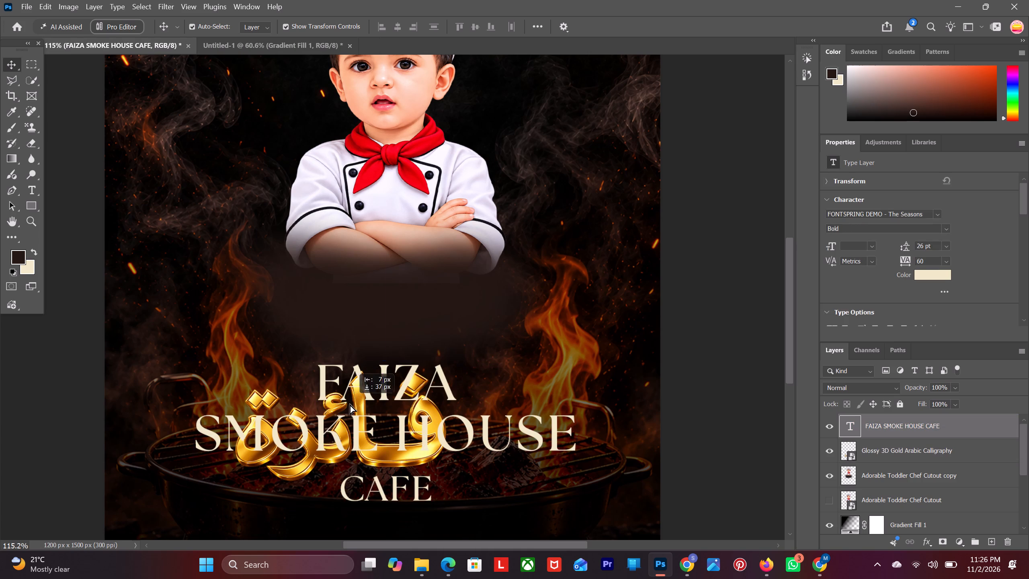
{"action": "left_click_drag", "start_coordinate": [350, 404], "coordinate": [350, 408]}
Hide the FAIZA SMOKE HOUSE CAFE text layer and move the gold calligraphy up across the chef's folded arms, about X 342, Y 723 px.
{"action": "left_click", "coordinate": [826, 425]}
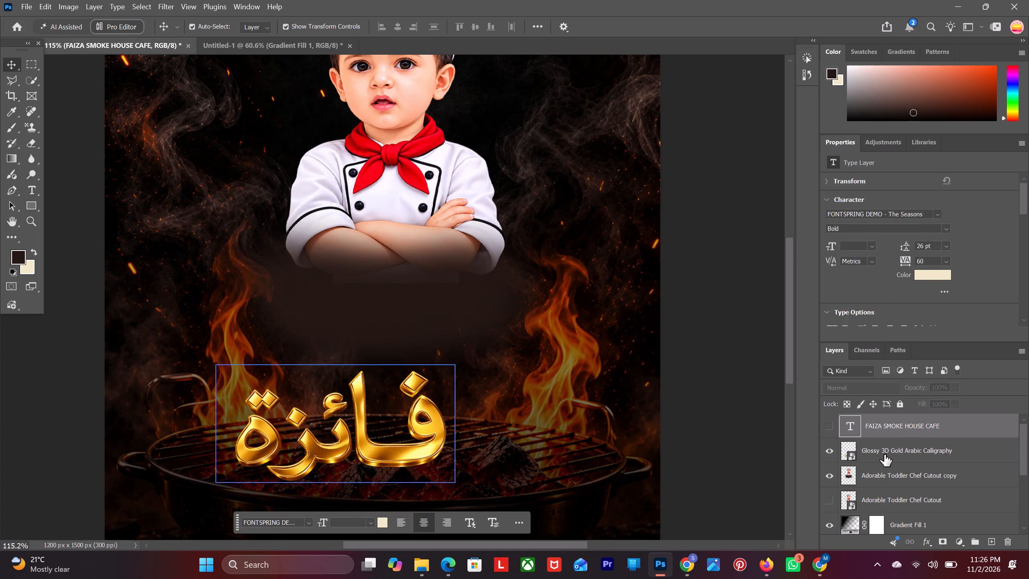
{"action": "left_click", "coordinate": [884, 454]}
{"action": "left_click_drag", "start_coordinate": [383, 453], "coordinate": [430, 345]}
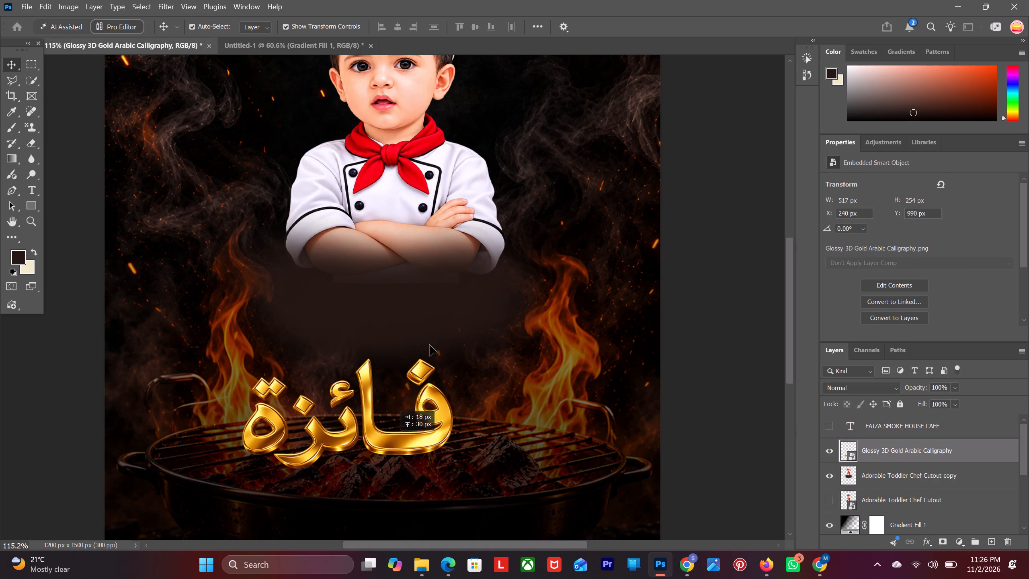
{"action": "left_click_drag", "start_coordinate": [430, 345], "coordinate": [430, 329]}
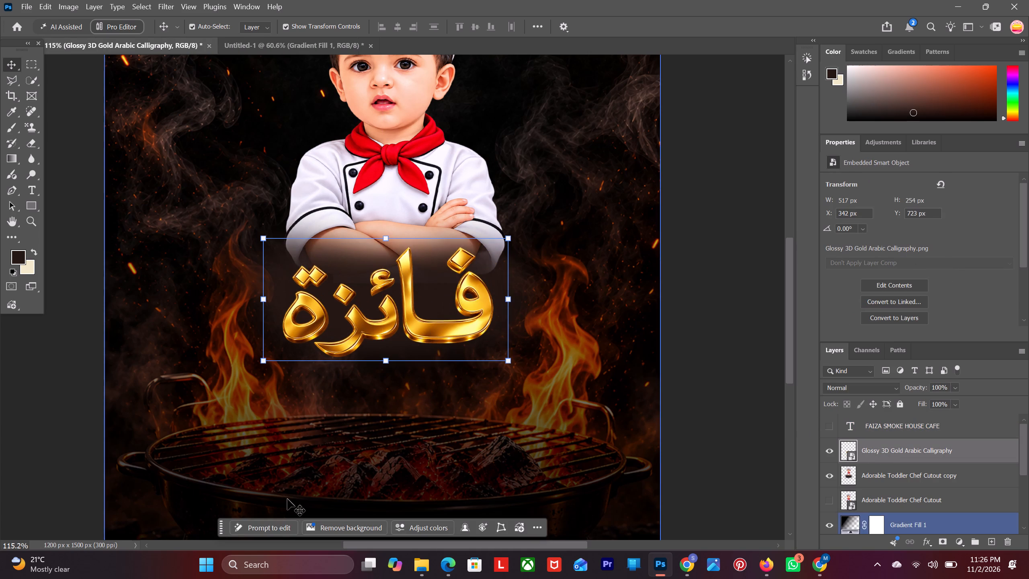
Scale the painted chef copy down proportionally to about 89.6%, keeping its faded lower body behind the calligraphy.
{"action": "scroll", "coordinate": [259, 368], "scroll_direction": "down", "scroll_amount": 2, "text": "alt"}
{"action": "scroll", "coordinate": [259, 368], "scroll_direction": "down", "scroll_amount": 1}
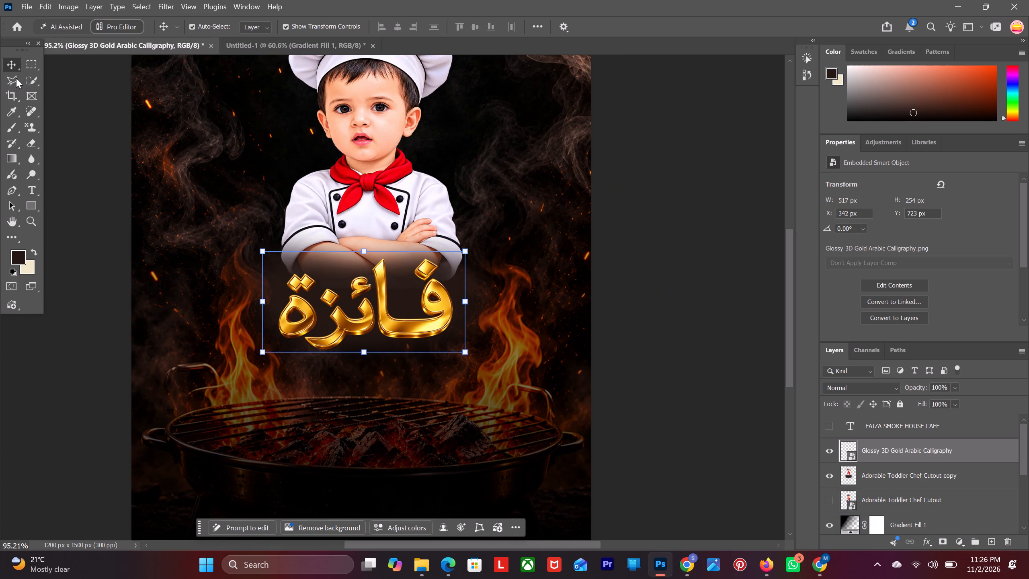
{"action": "scroll", "coordinate": [280, 387], "scroll_direction": "up", "scroll_amount": 6}
{"action": "scroll", "coordinate": [250, 388], "scroll_direction": "down", "scroll_amount": 5, "text": "alt"}
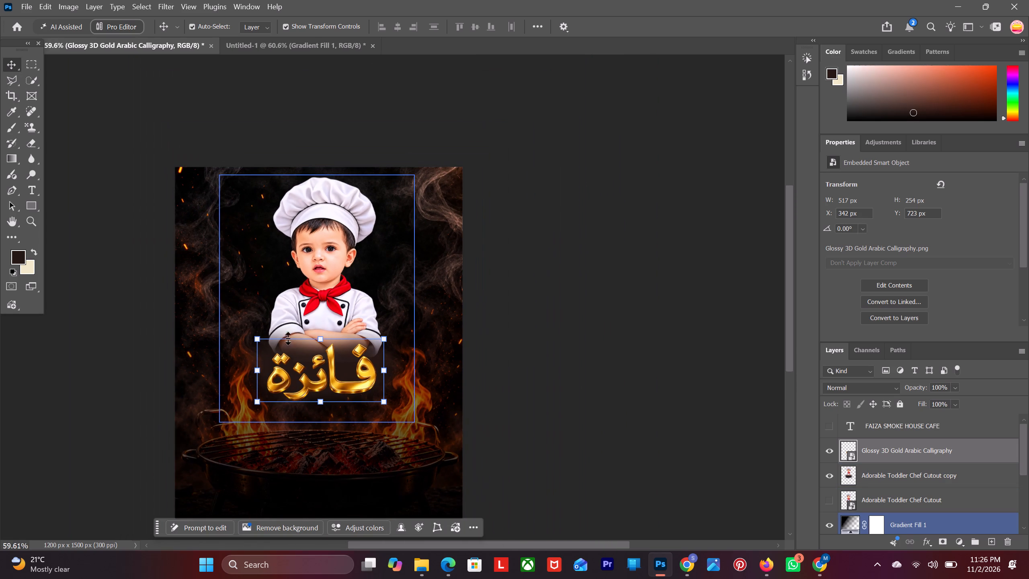
{"action": "left_click", "coordinate": [311, 305]}
{"action": "left_click_drag", "start_coordinate": [317, 173], "coordinate": [317, 182]}
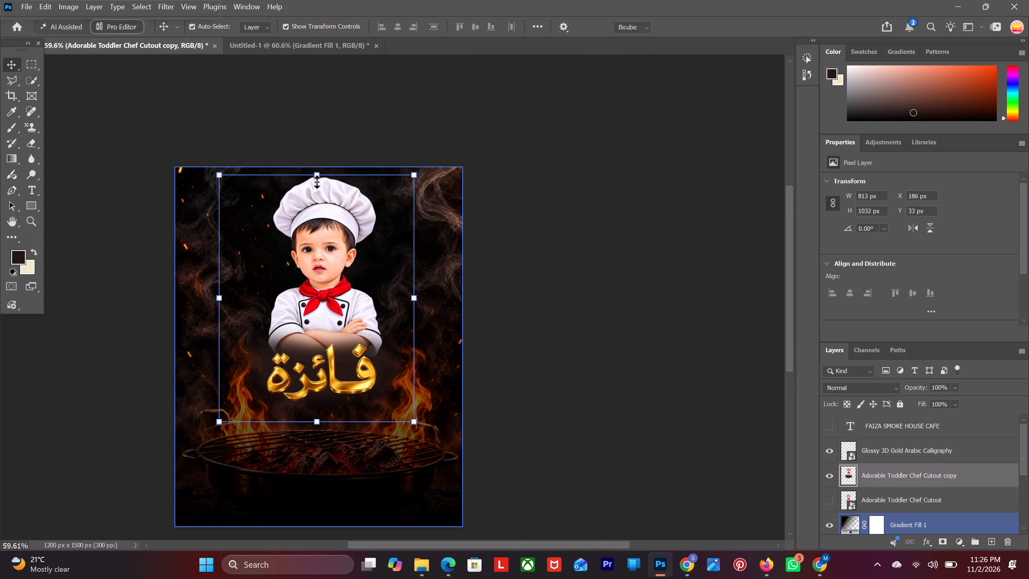
{"action": "left_click_drag", "start_coordinate": [317, 182], "coordinate": [321, 199]}
{"action": "scroll", "coordinate": [310, 342], "scroll_direction": "up", "scroll_amount": 6, "text": "alt"}
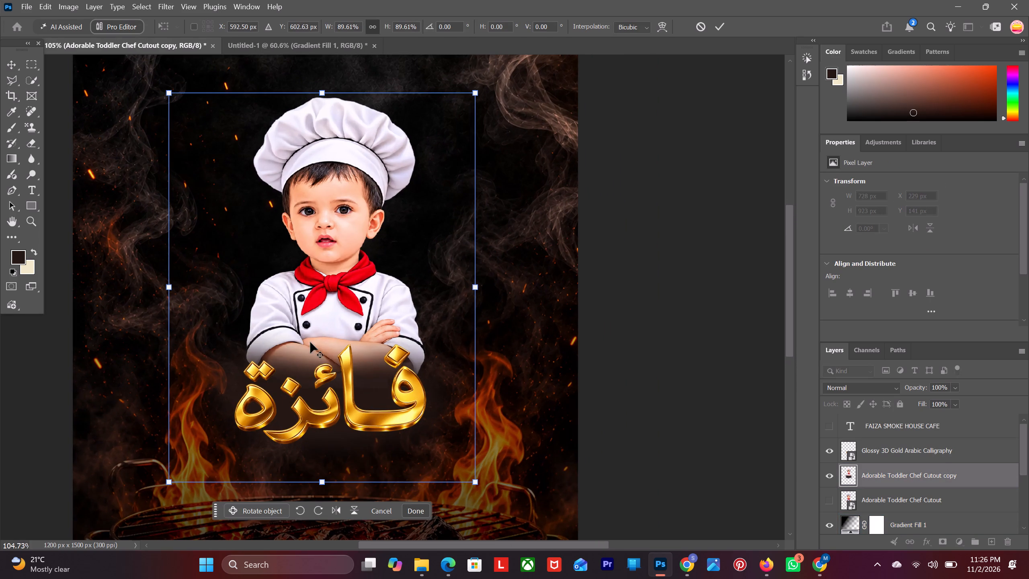
{"action": "scroll", "coordinate": [314, 337], "scroll_direction": "up", "scroll_amount": 5}
{"action": "scroll", "coordinate": [250, 336], "scroll_direction": "down", "scroll_amount": 5, "text": "alt"}
{"action": "left_click", "coordinate": [426, 572]}
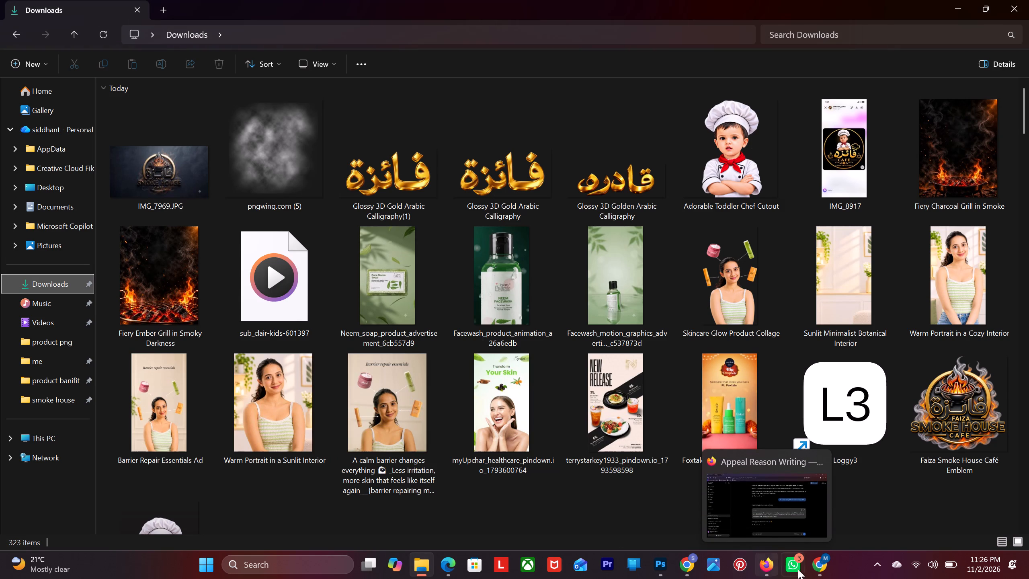
{"action": "left_click", "coordinate": [660, 573]}
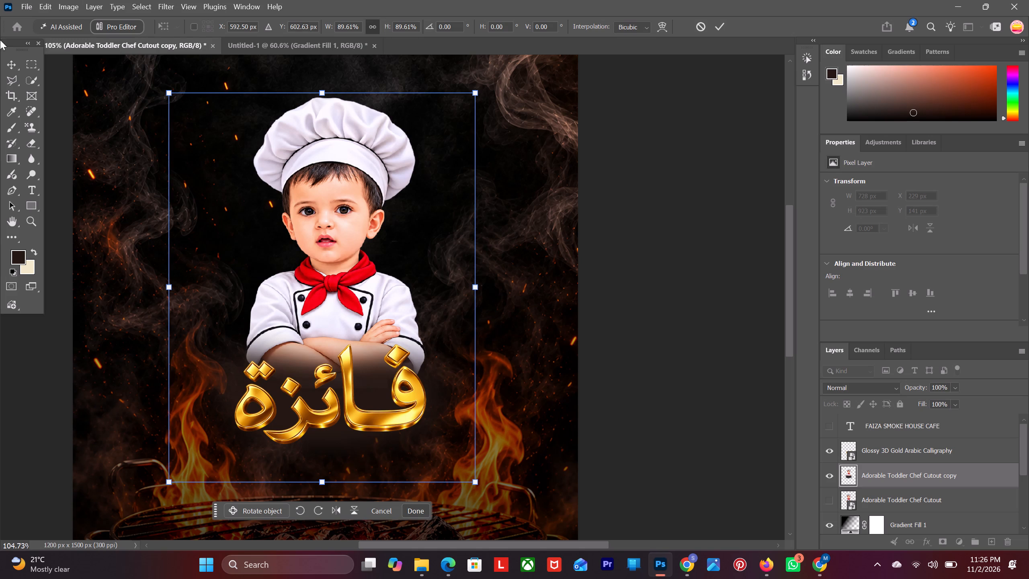
{"action": "left_click", "coordinate": [34, 9]}
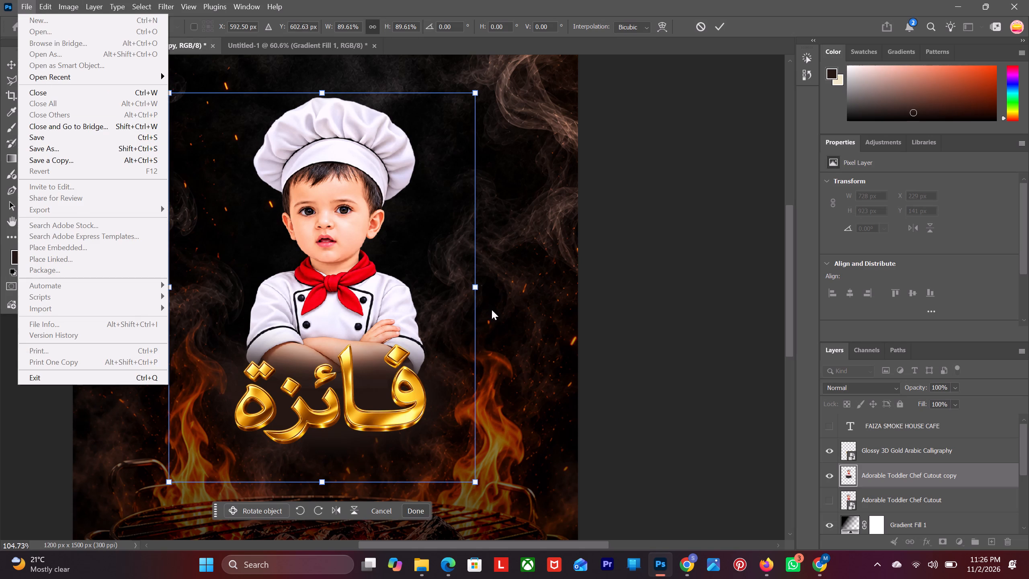
{"action": "left_click", "coordinate": [587, 297]}
{"action": "left_click", "coordinate": [11, 70]}
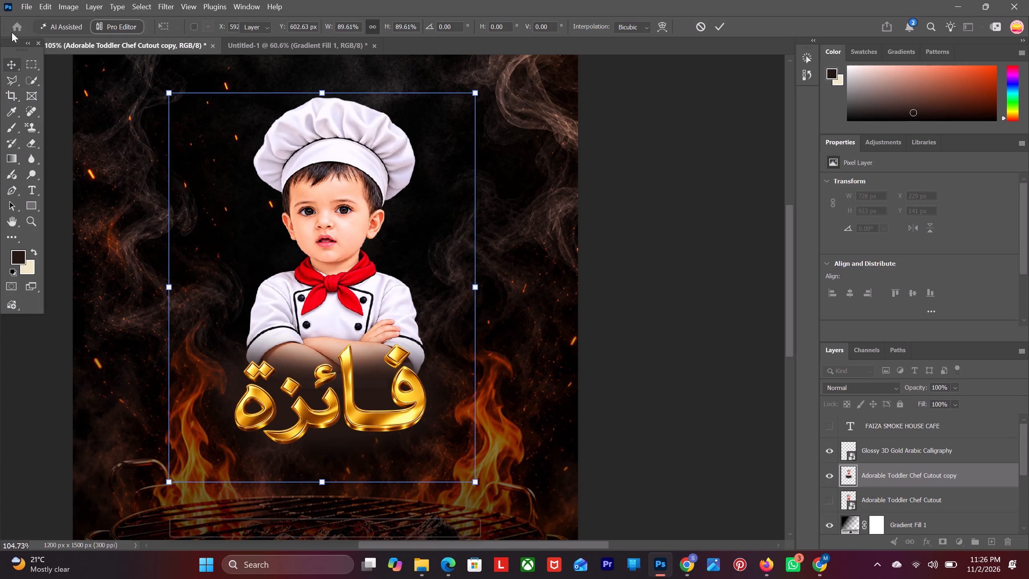
Place the Faiza Smoke House Café Emblem image from Downloads into the poster as an embedded object.
{"action": "left_click", "coordinate": [27, 8]}
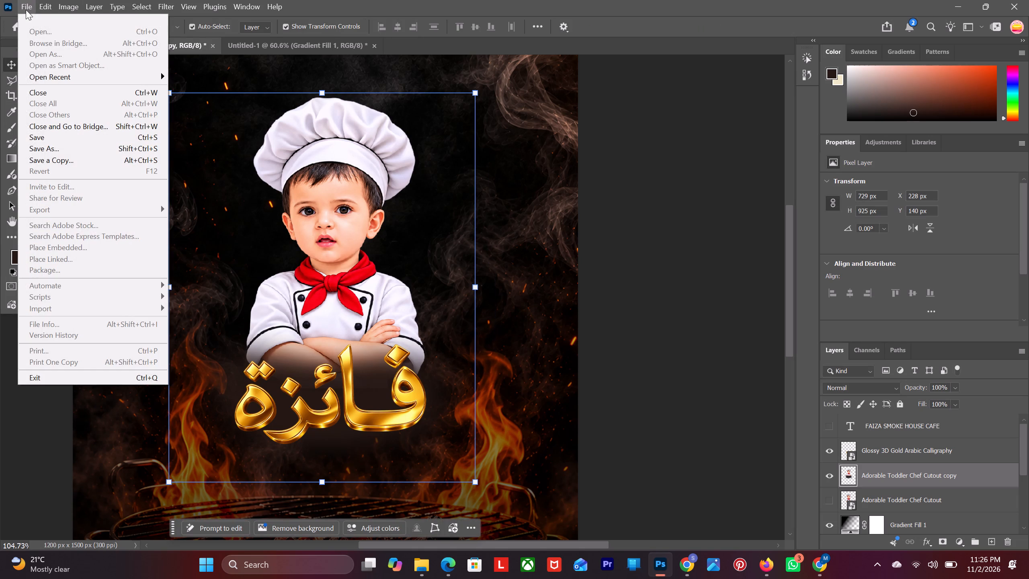
{"action": "left_click", "coordinate": [13, 63]}
{"action": "left_click", "coordinate": [29, 0]}
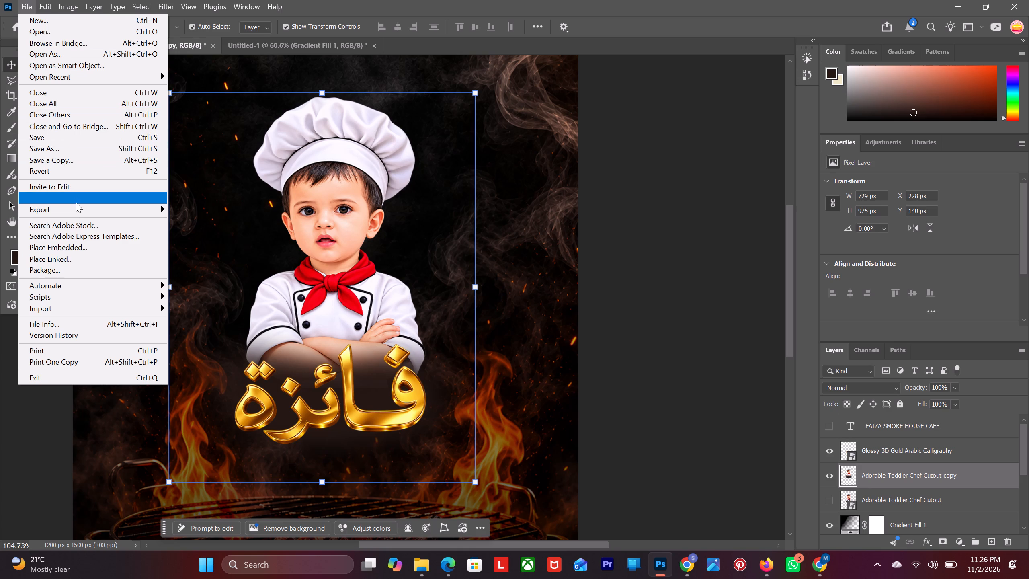
{"action": "left_click", "coordinate": [82, 249]}
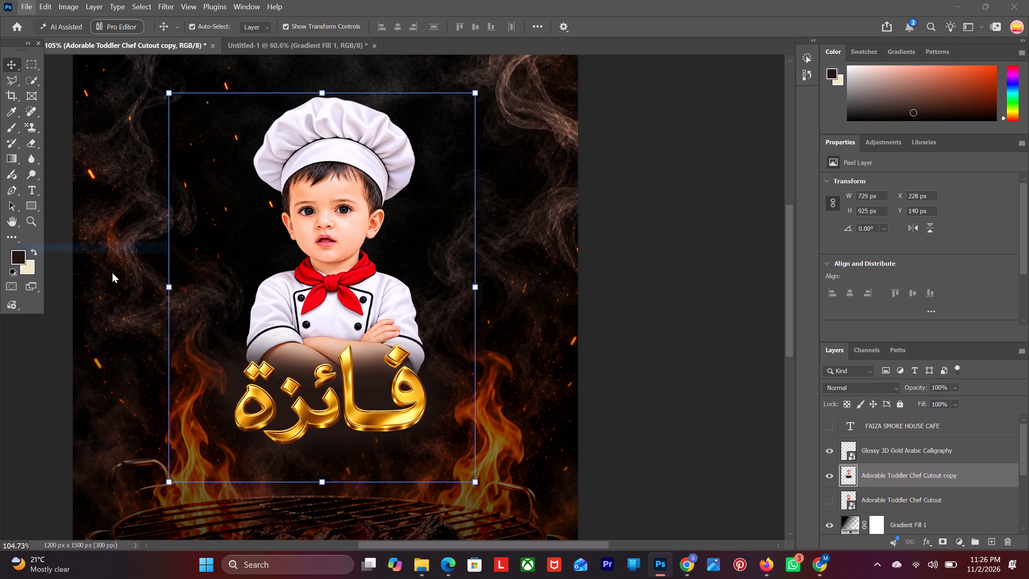
{"action": "left_click", "coordinate": [306, 141]}
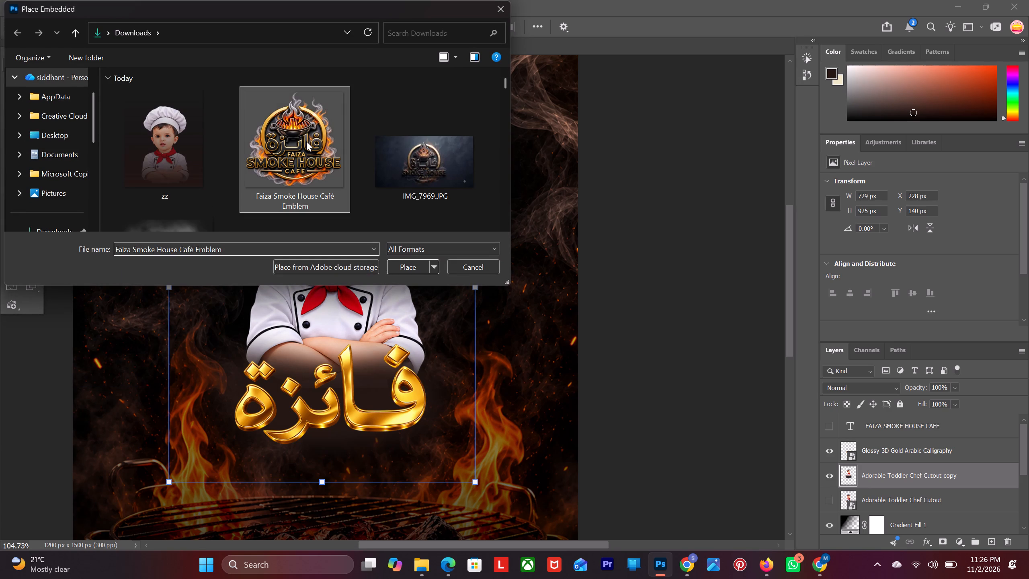
{"action": "left_click", "coordinate": [411, 271]}
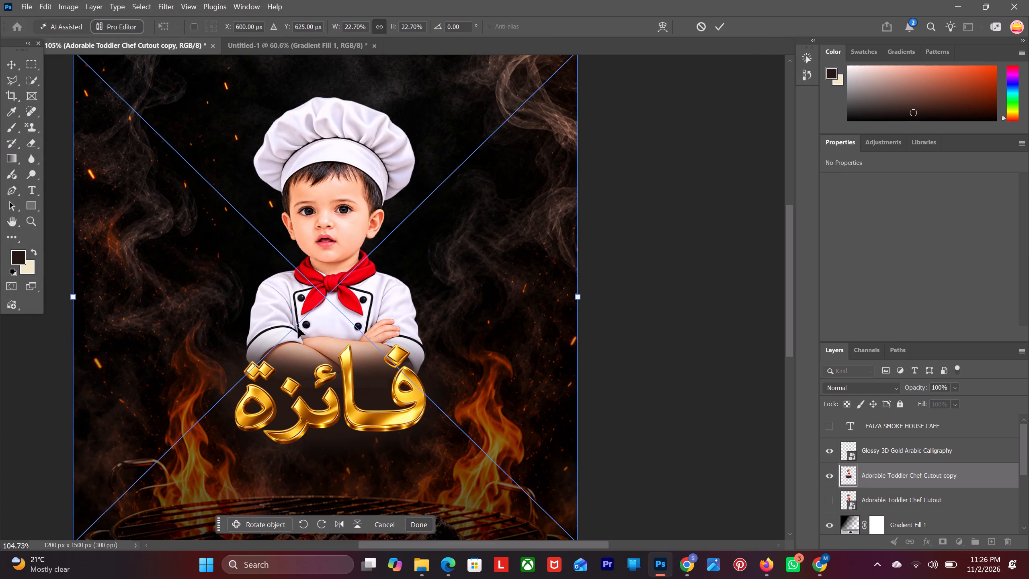
{"action": "scroll", "coordinate": [291, 316], "scroll_direction": "down", "scroll_amount": 5}
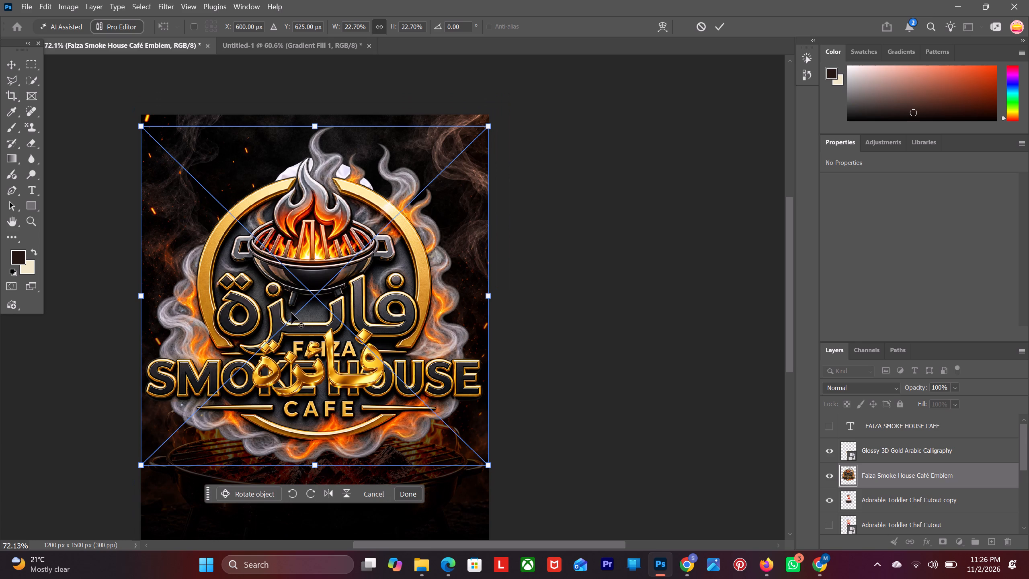
{"action": "left_click", "coordinate": [10, 62]}
{"action": "left_click", "coordinate": [97, 92]}
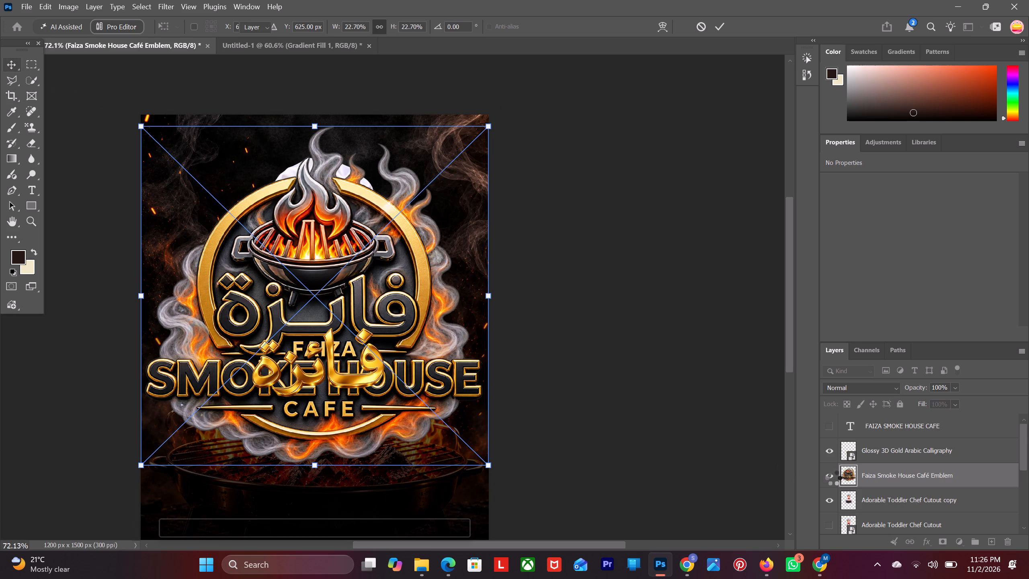
Convert the Faiza Smoke House Café Emblem layer to a smart object.
{"action": "left_click", "coordinate": [890, 478]}
{"action": "right_click", "coordinate": [890, 478]}
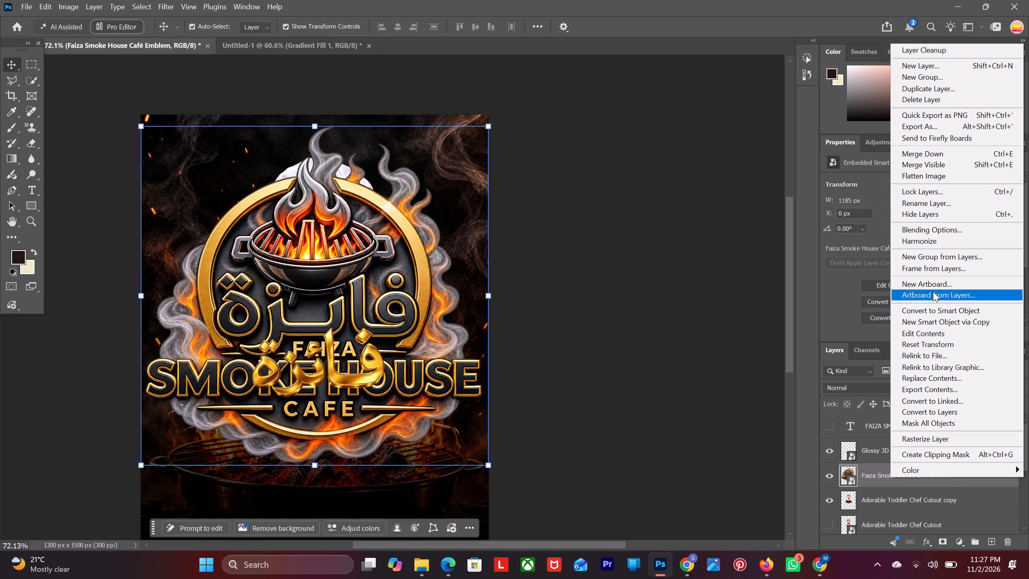
{"action": "left_click", "coordinate": [861, 476]}
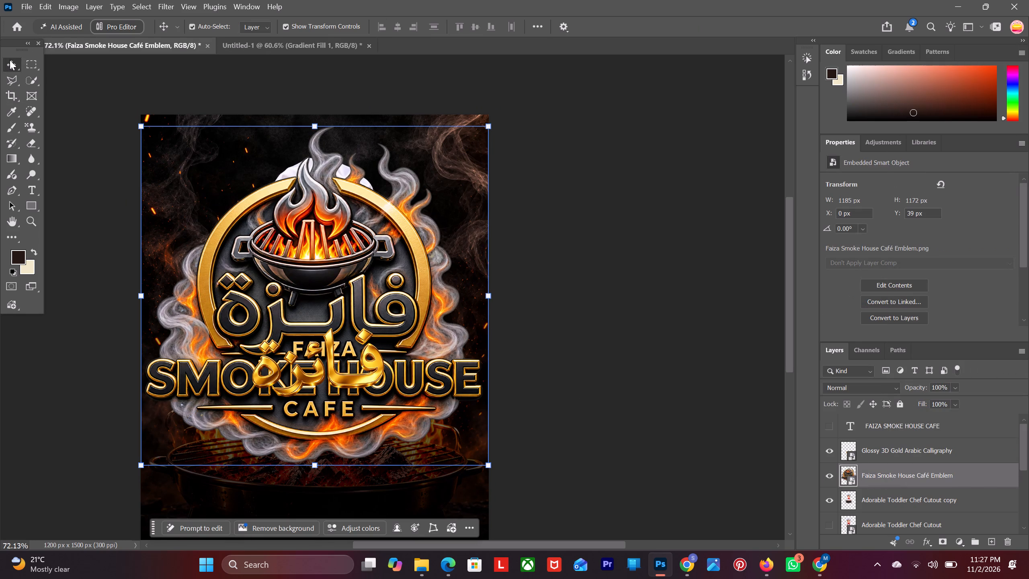
{"action": "left_click", "coordinate": [9, 60]}
{"action": "left_click", "coordinate": [875, 473]}
{"action": "right_click", "coordinate": [875, 473]}
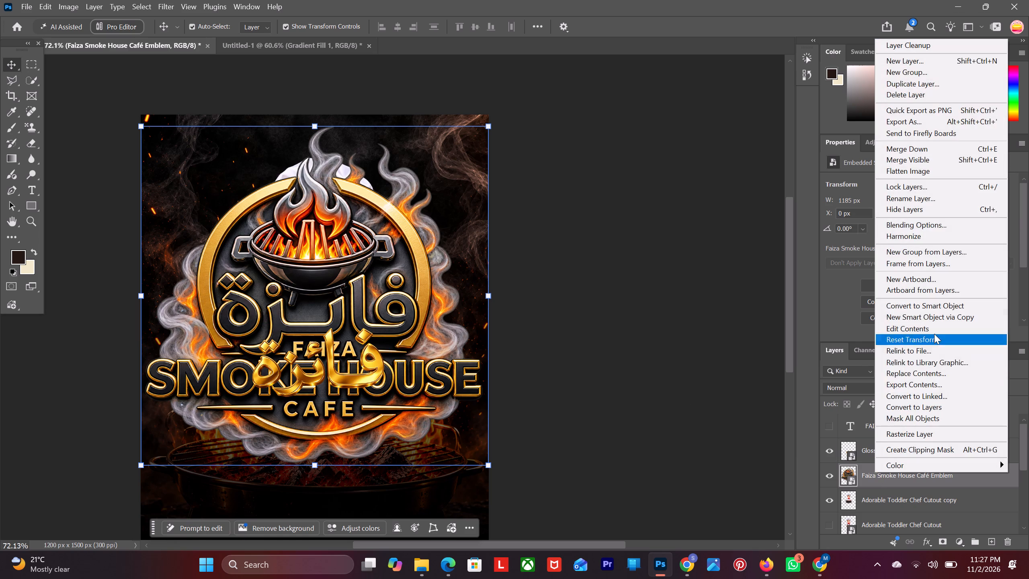
{"action": "left_click", "coordinate": [935, 302]}
Scale the emblem down to about 13.5%, roughly 158 px wide, and position it left of the chef at about X 208, Y 472 px.
{"action": "left_click_drag", "start_coordinate": [312, 129], "coordinate": [312, 314]}
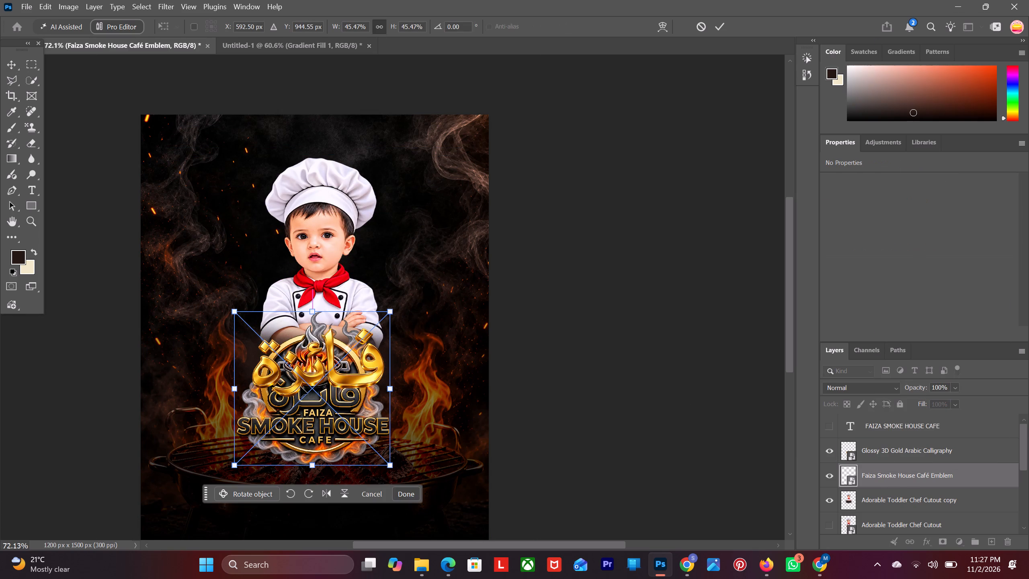
{"action": "left_click_drag", "start_coordinate": [300, 424], "coordinate": [211, 255]}
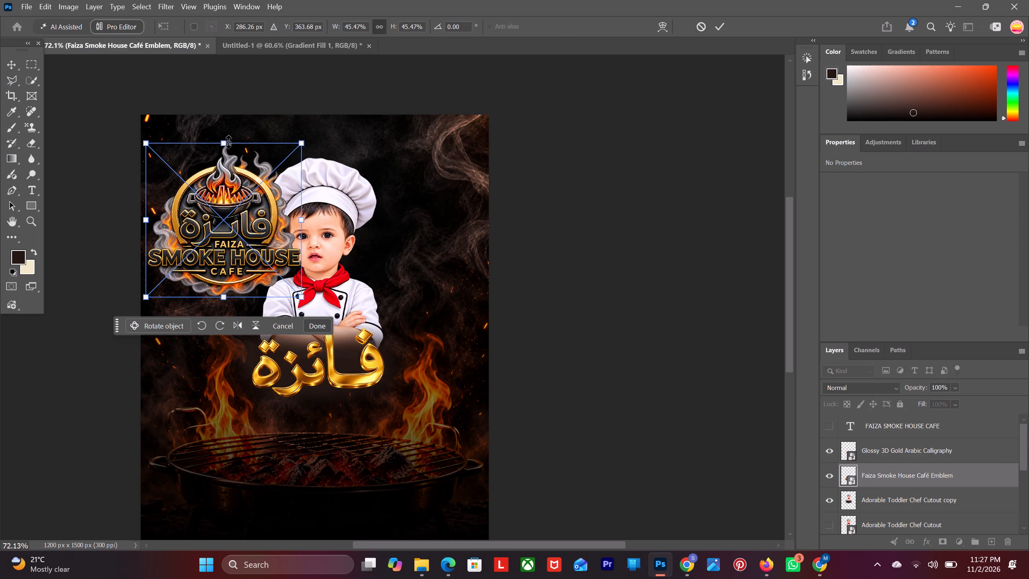
{"action": "left_click_drag", "start_coordinate": [228, 142], "coordinate": [232, 250]}
{"action": "scroll", "coordinate": [220, 268], "scroll_direction": "up", "scroll_amount": 6, "text": "alt"}
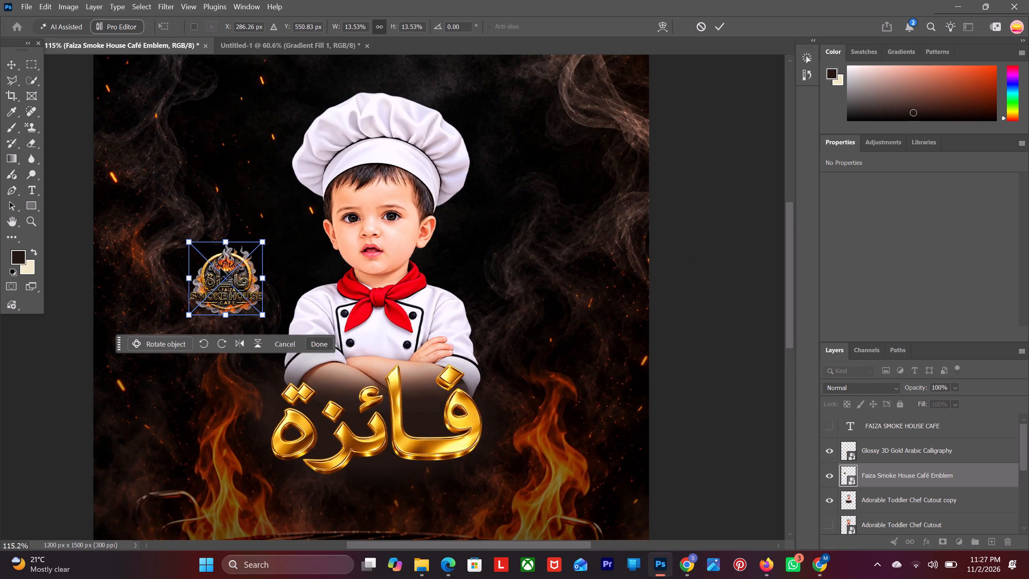
{"action": "scroll", "coordinate": [220, 268], "scroll_direction": "up", "scroll_amount": 9, "text": "alt"}
{"action": "left_click_drag", "start_coordinate": [233, 311], "coordinate": [213, 241]}
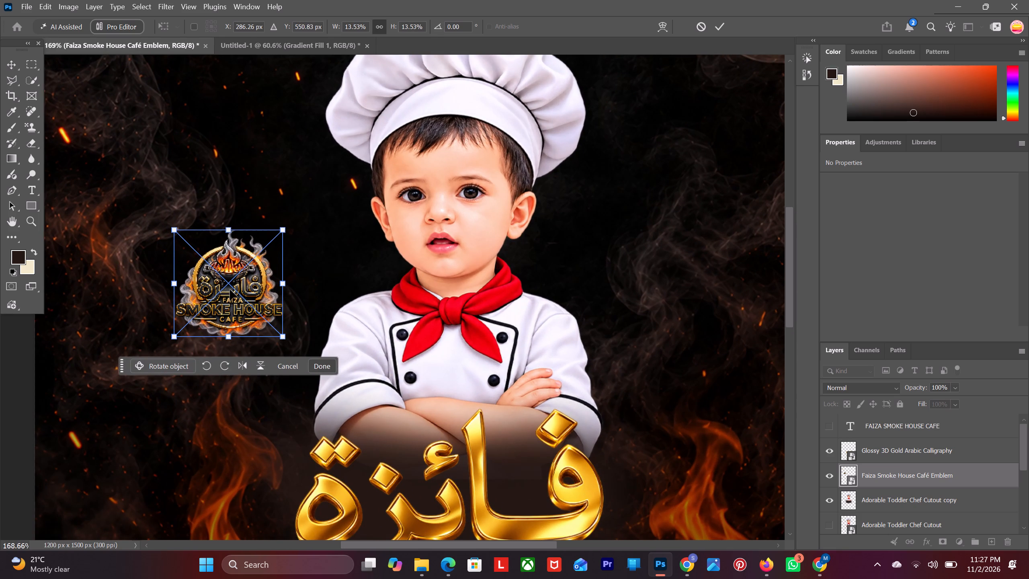
{"action": "left_click_drag", "start_coordinate": [231, 290], "coordinate": [222, 274]}
{"action": "scroll", "coordinate": [205, 272], "scroll_direction": "down", "scroll_amount": 3, "text": "alt"}
{"action": "left_click", "coordinate": [14, 67]}
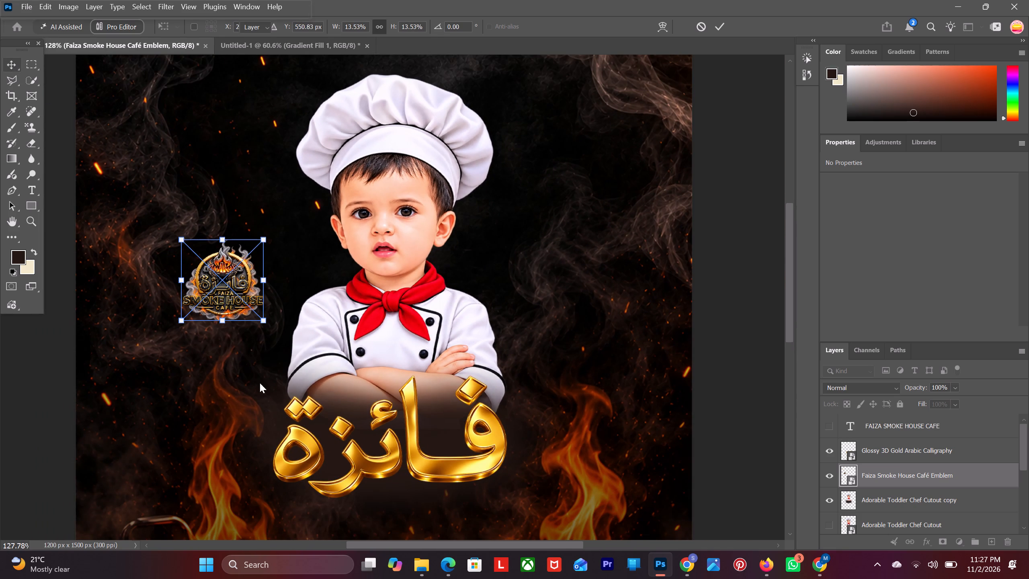
{"action": "left_click_drag", "start_coordinate": [353, 545], "coordinate": [304, 541]}
{"action": "scroll", "coordinate": [311, 421], "scroll_direction": "up", "scroll_amount": 6}
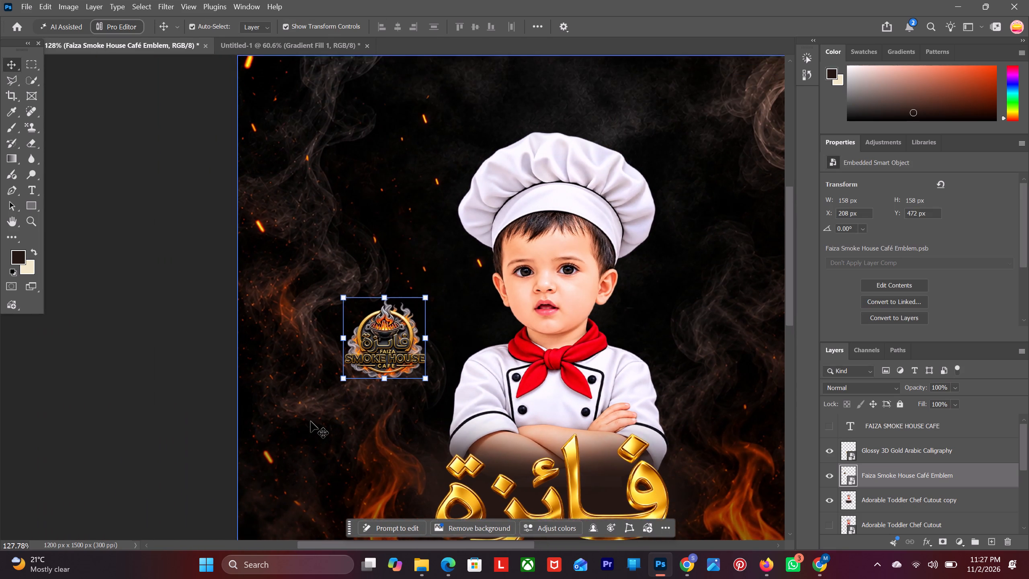
Move the Faiza Smoke House Café Emblem to the poster's top centre, above the chef's hat, at about X 522, Y 0 px.
{"action": "scroll", "coordinate": [311, 421], "scroll_direction": "up", "scroll_amount": 2}
{"action": "scroll", "coordinate": [311, 421], "scroll_direction": "down", "scroll_amount": 6, "text": "alt"}
{"action": "left_click_drag", "start_coordinate": [346, 398], "coordinate": [304, 304]}
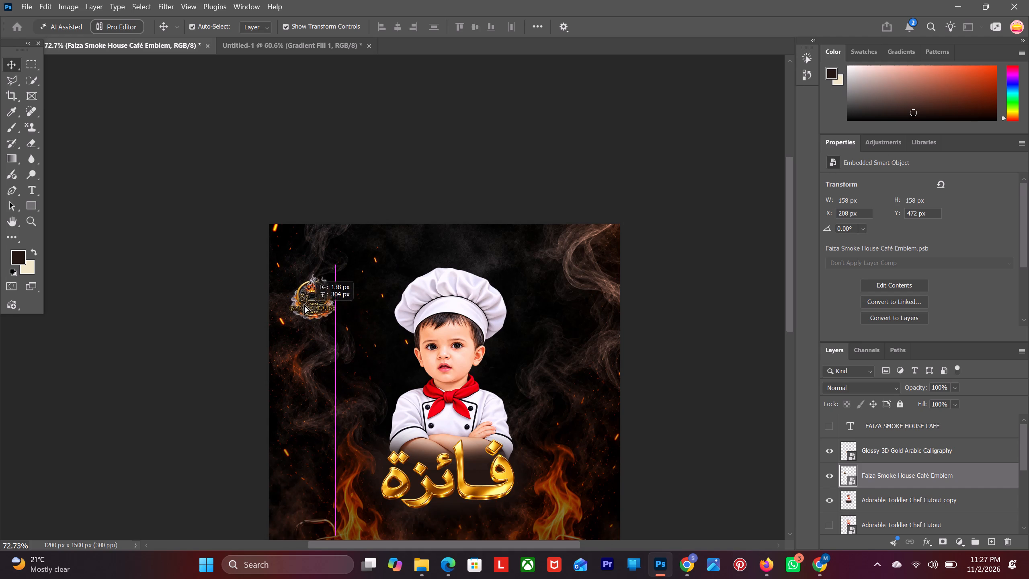
{"action": "left_click_drag", "start_coordinate": [304, 304], "coordinate": [297, 268]}
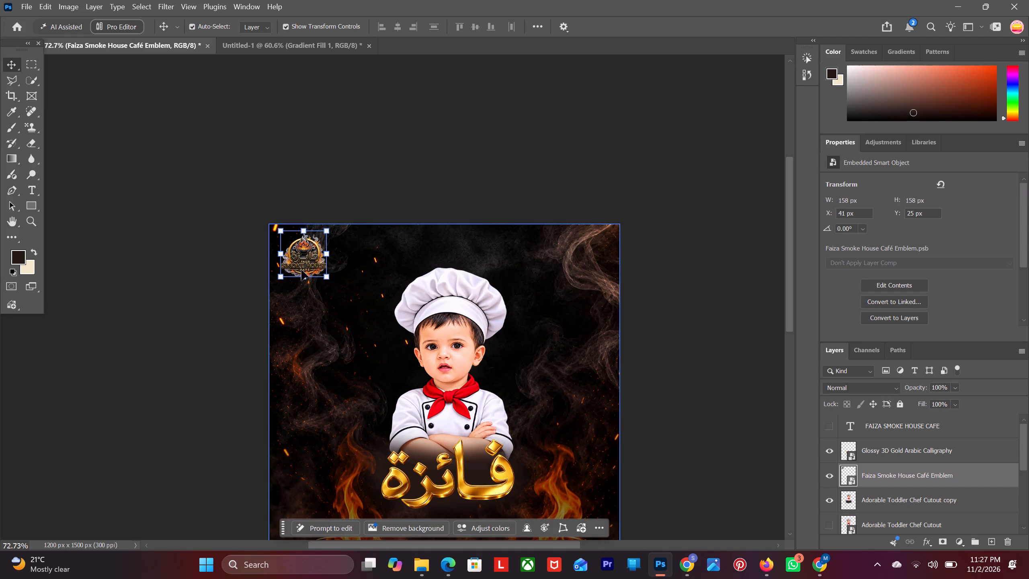
{"action": "left_click_drag", "start_coordinate": [303, 263], "coordinate": [449, 256]}
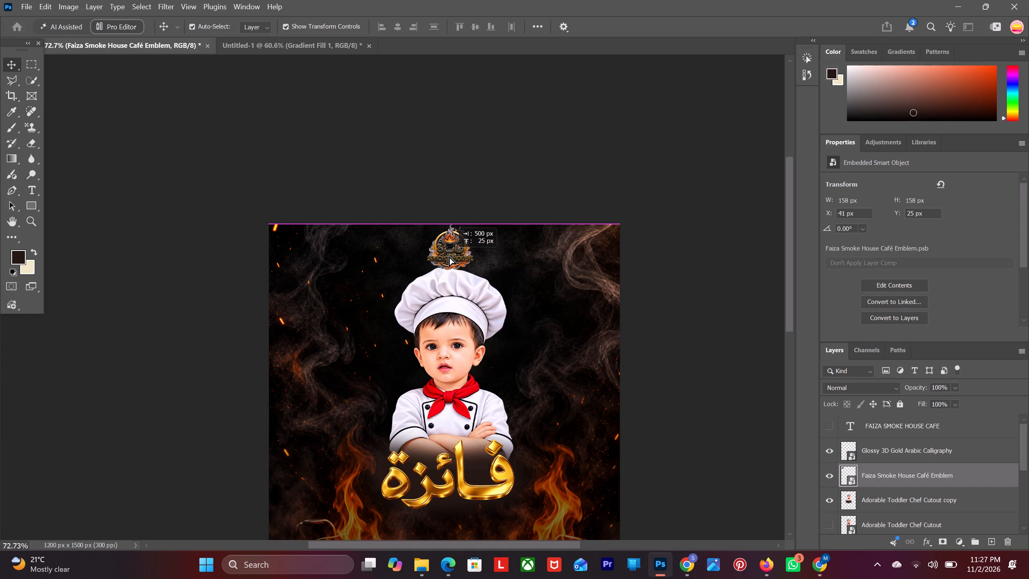
{"action": "left_click_drag", "start_coordinate": [449, 256], "coordinate": [446, 256]}
Scale the Adorable Toddler Chef Cutout copy down proportionally from its top edge to about 89.4%, leaving space beneath the emblem.
{"action": "scroll", "coordinate": [446, 256], "scroll_direction": "up", "scroll_amount": 4}
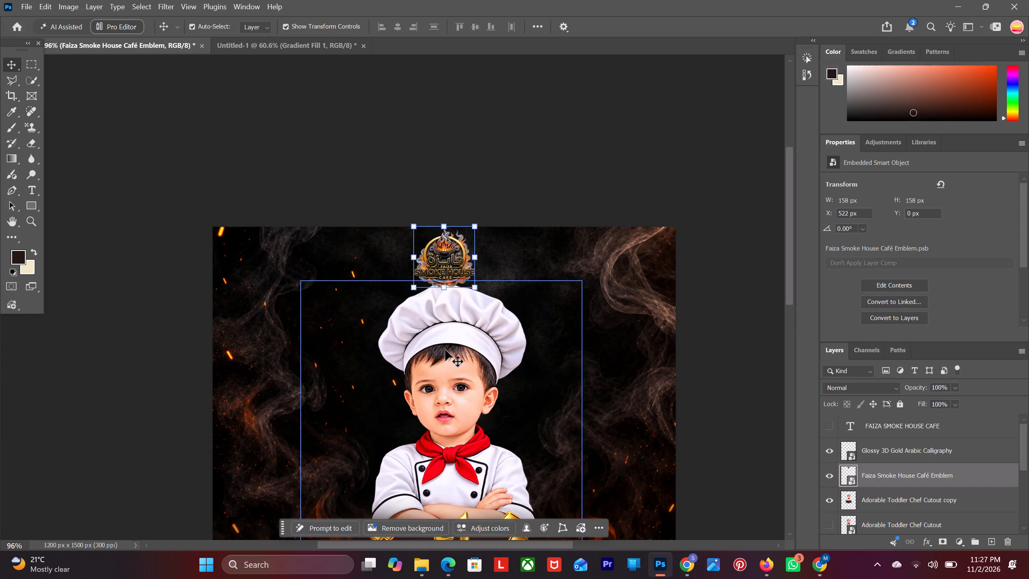
{"action": "left_click", "coordinate": [444, 363]}
{"action": "left_click_drag", "start_coordinate": [444, 281], "coordinate": [444, 296]}
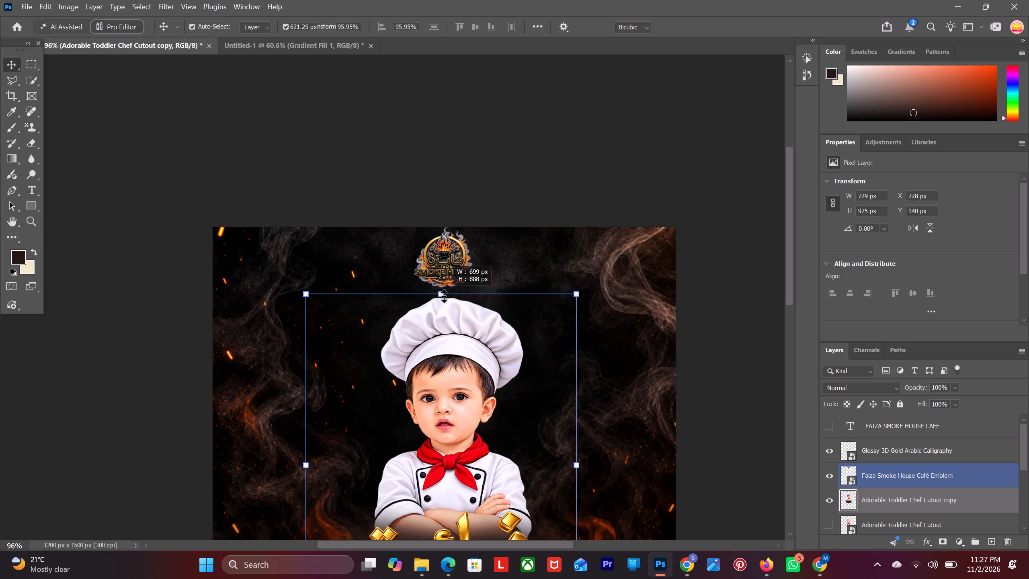
{"action": "left_click_drag", "start_coordinate": [444, 296], "coordinate": [449, 318]}
{"action": "scroll", "coordinate": [449, 395], "scroll_direction": "down", "scroll_amount": 12}
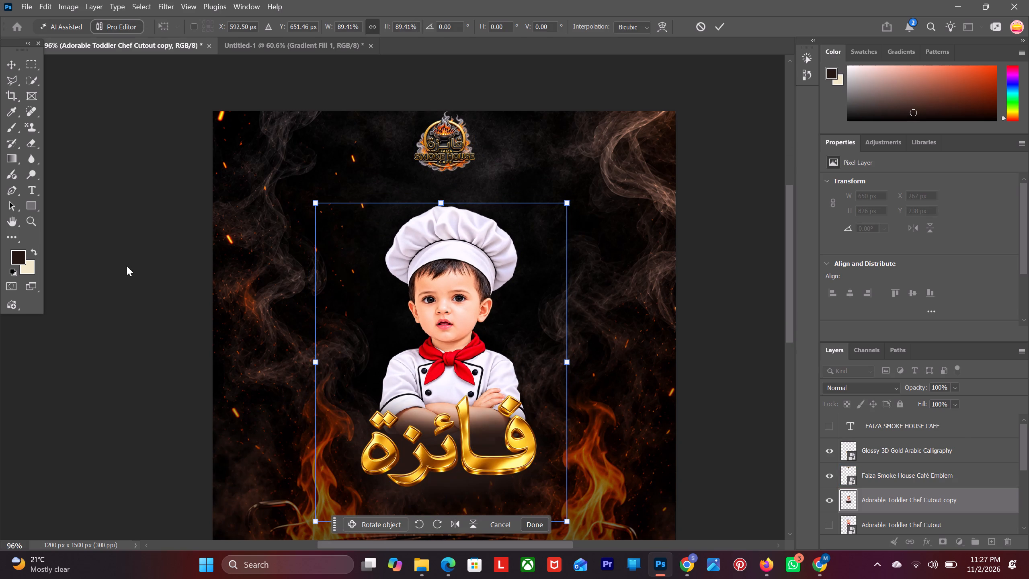
{"action": "left_click", "coordinate": [127, 266]}
Lower the emblem slightly from the poster's top edge to about Y 24 px, keeping it horizontally centred at X 522 px.
{"action": "scroll", "coordinate": [121, 287], "scroll_direction": "down", "scroll_amount": 9}
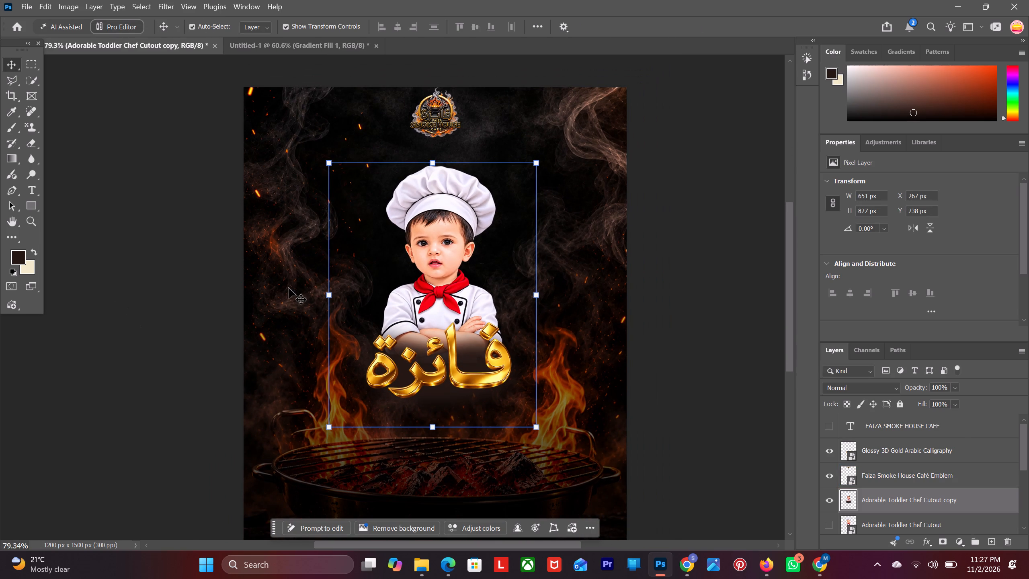
{"action": "left_click_drag", "start_coordinate": [443, 126], "coordinate": [454, 127]}
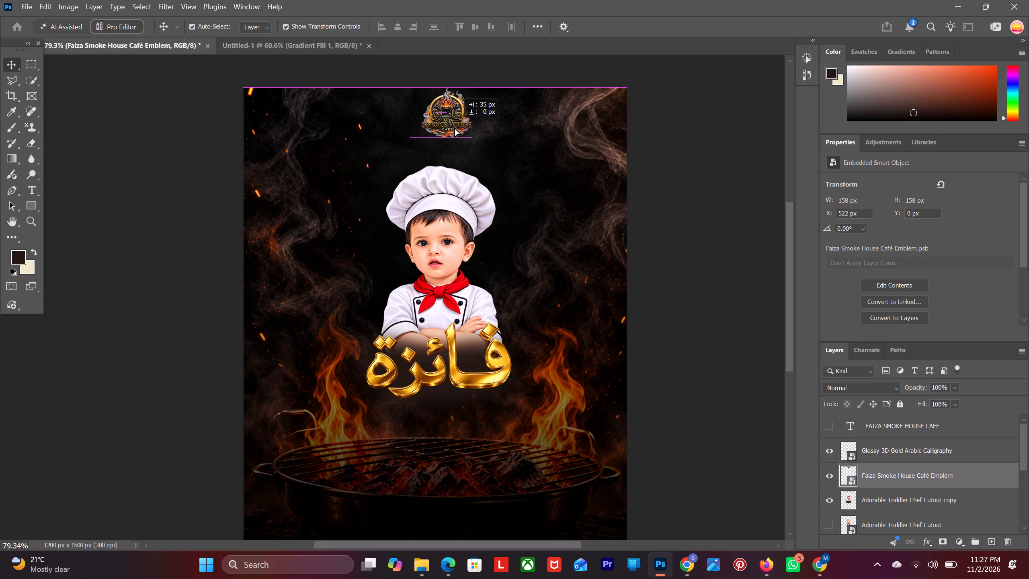
{"action": "left_click_drag", "start_coordinate": [454, 127], "coordinate": [447, 133]}
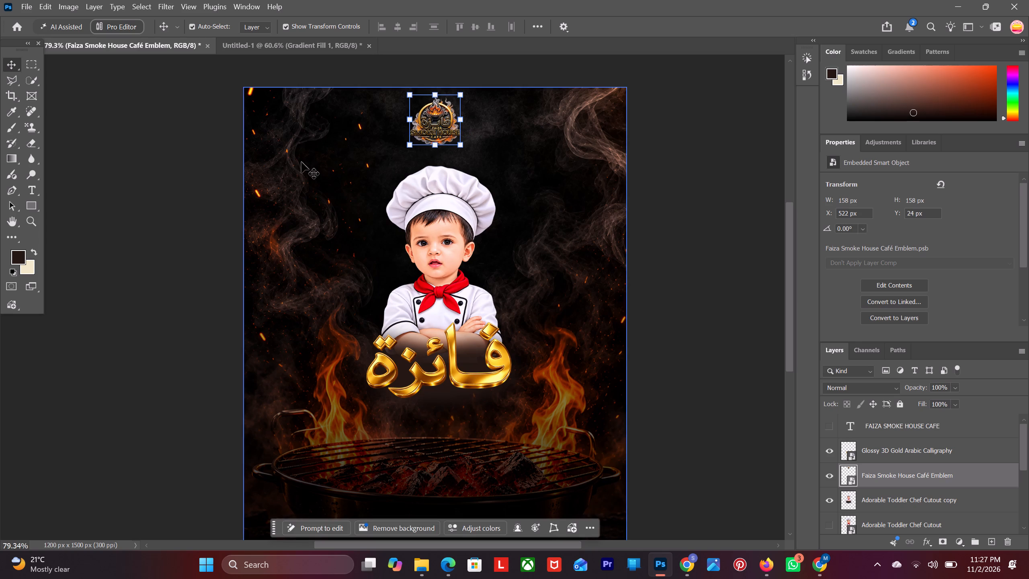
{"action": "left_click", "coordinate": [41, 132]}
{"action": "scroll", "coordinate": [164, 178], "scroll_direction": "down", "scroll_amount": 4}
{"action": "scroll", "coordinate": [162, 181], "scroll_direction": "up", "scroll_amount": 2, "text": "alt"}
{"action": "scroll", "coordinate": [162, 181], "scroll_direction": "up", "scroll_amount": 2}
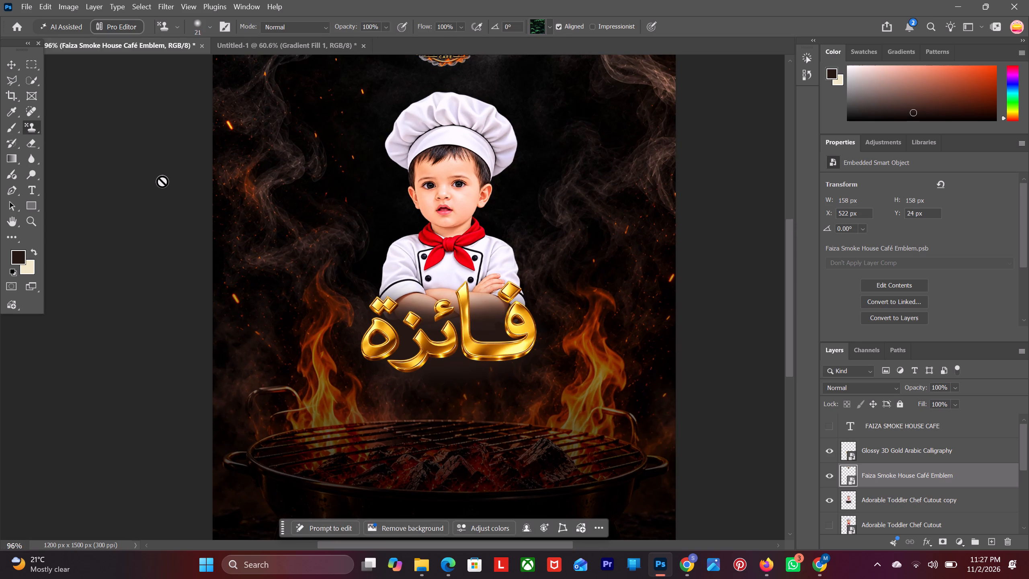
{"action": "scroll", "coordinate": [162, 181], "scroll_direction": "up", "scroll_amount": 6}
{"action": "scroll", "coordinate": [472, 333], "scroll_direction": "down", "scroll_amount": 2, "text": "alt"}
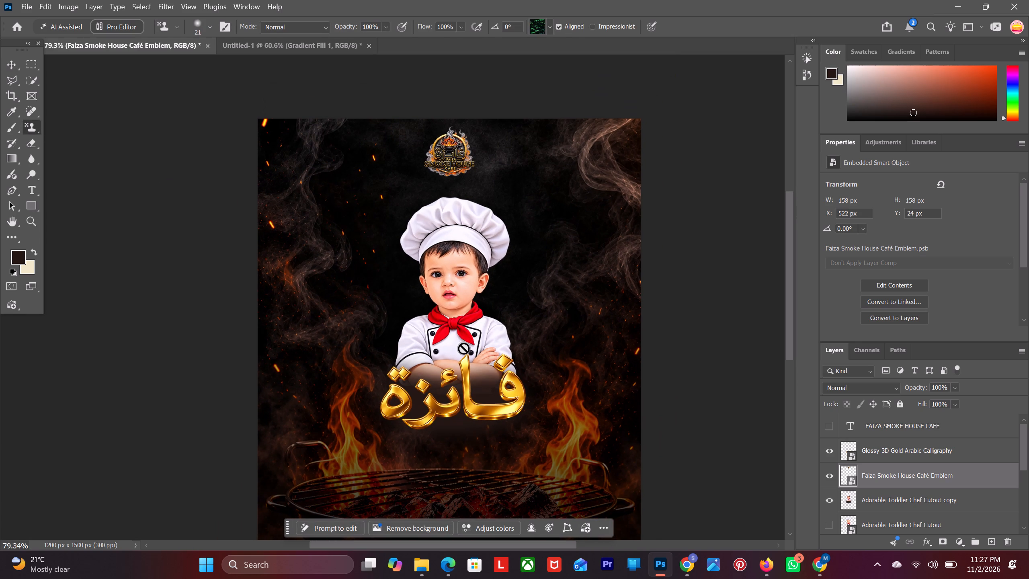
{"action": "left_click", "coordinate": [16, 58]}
Scale the Adorable Toddler Chef Cutout copy down proportionally from its top edge to about 96.2% of its current size.
{"action": "scroll", "coordinate": [265, 302], "scroll_direction": "down", "scroll_amount": 3}
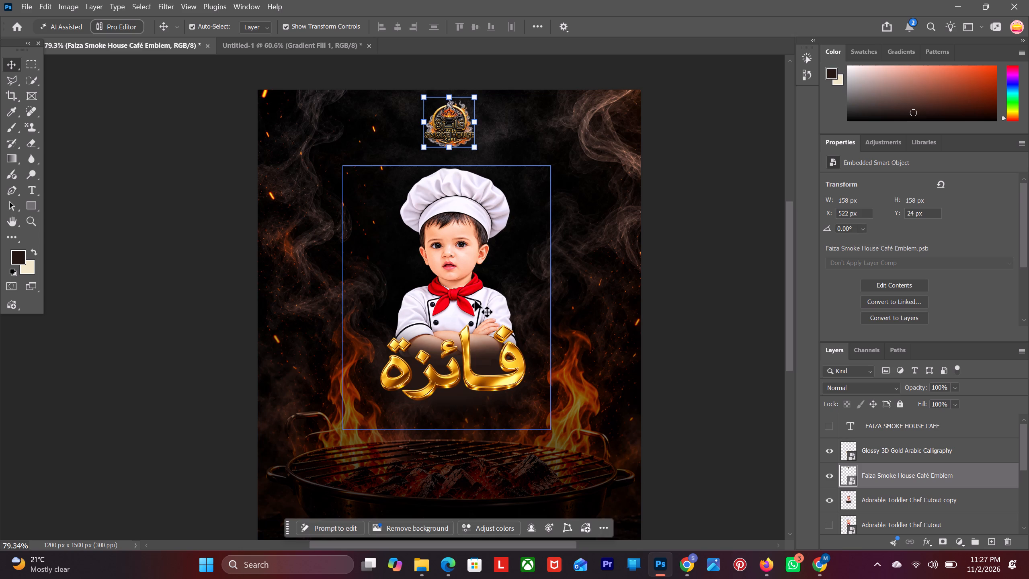
{"action": "left_click", "coordinate": [472, 300]}
{"action": "left_click_drag", "start_coordinate": [446, 166], "coordinate": [448, 172]}
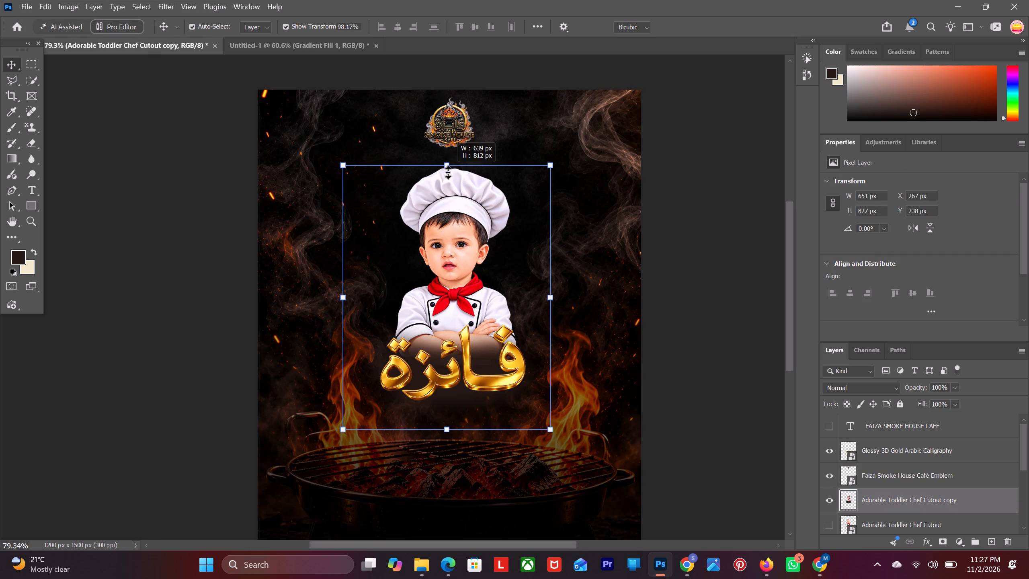
{"action": "left_click_drag", "start_coordinate": [448, 172], "coordinate": [449, 176]}
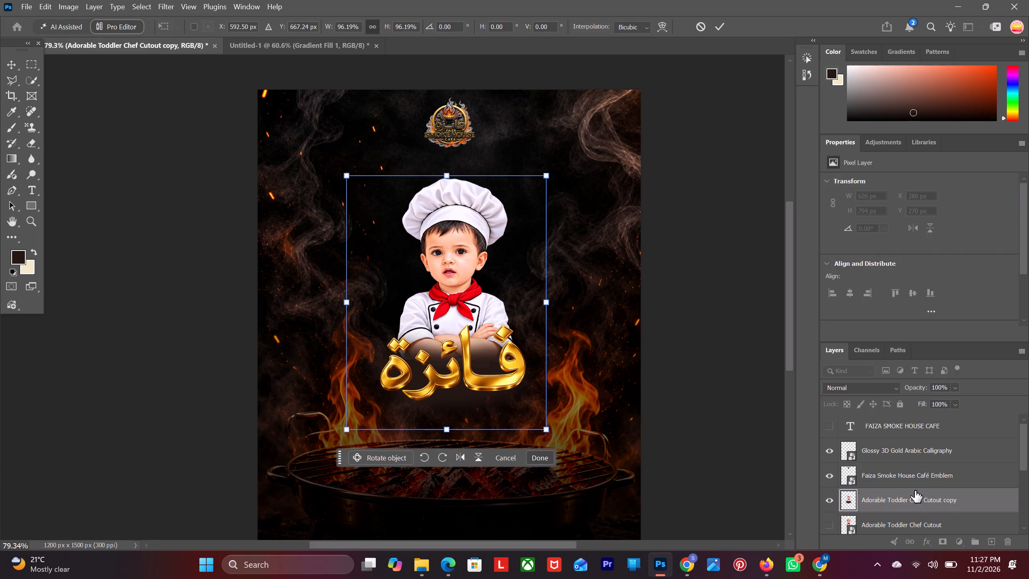
{"action": "scroll", "coordinate": [876, 441], "scroll_direction": "up", "scroll_amount": 5}
Scale the Glossy 3D Gold Arabic Calligraphy down from its top edge to about 5.11%, roughly 343 px wide, below the chef's arms.
{"action": "left_click", "coordinate": [878, 448]}
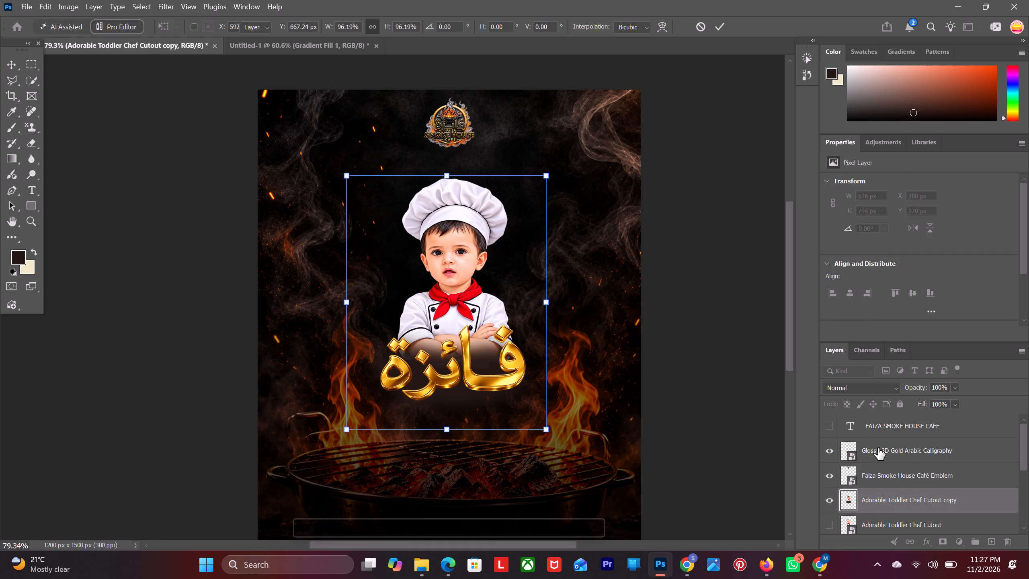
{"action": "left_click_drag", "start_coordinate": [451, 316], "coordinate": [455, 328]}
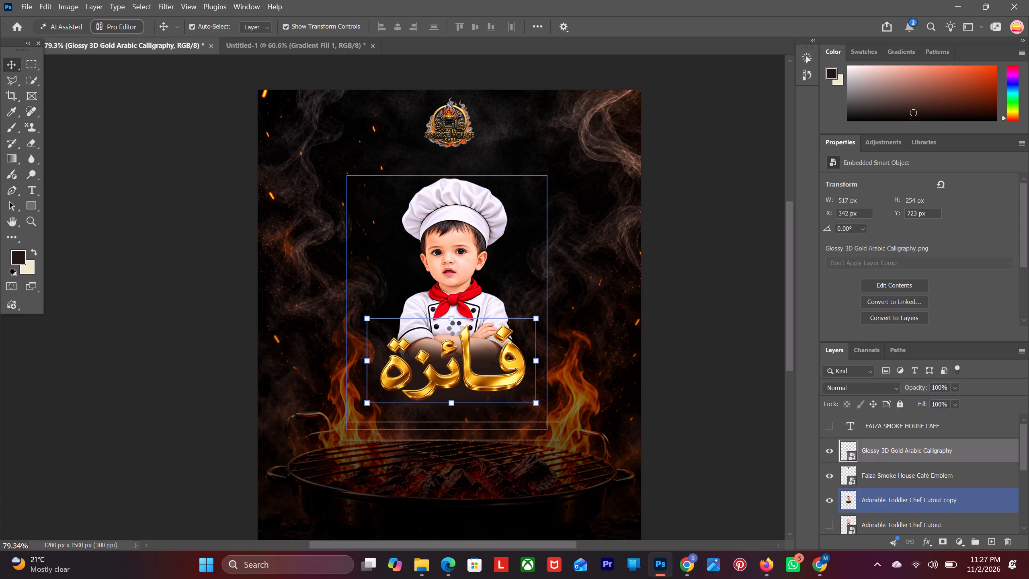
{"action": "left_click_drag", "start_coordinate": [455, 328], "coordinate": [457, 341]}
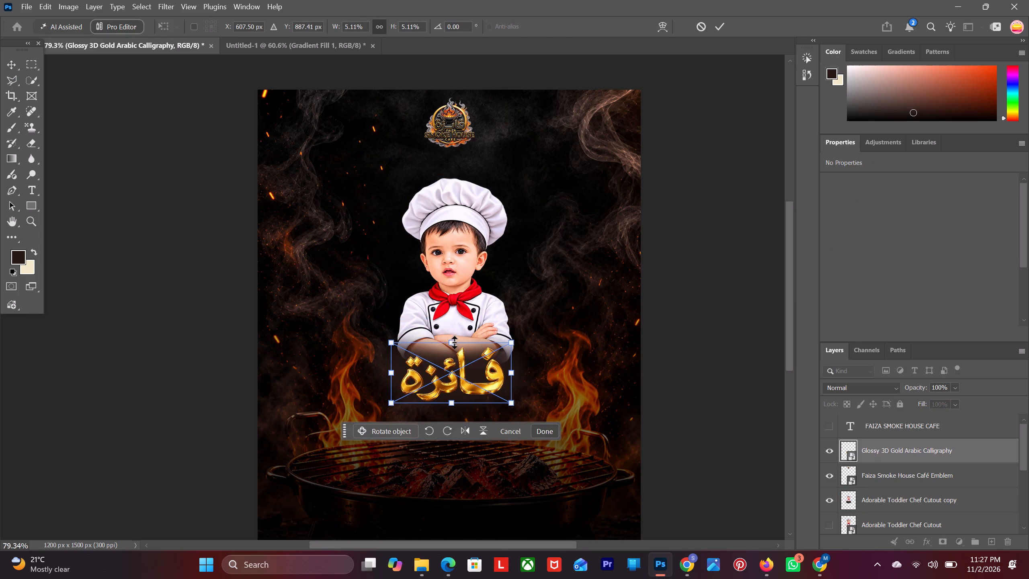
{"action": "scroll", "coordinate": [454, 343], "scroll_direction": "down", "scroll_amount": 13}
{"action": "left_click", "coordinate": [165, 291]}
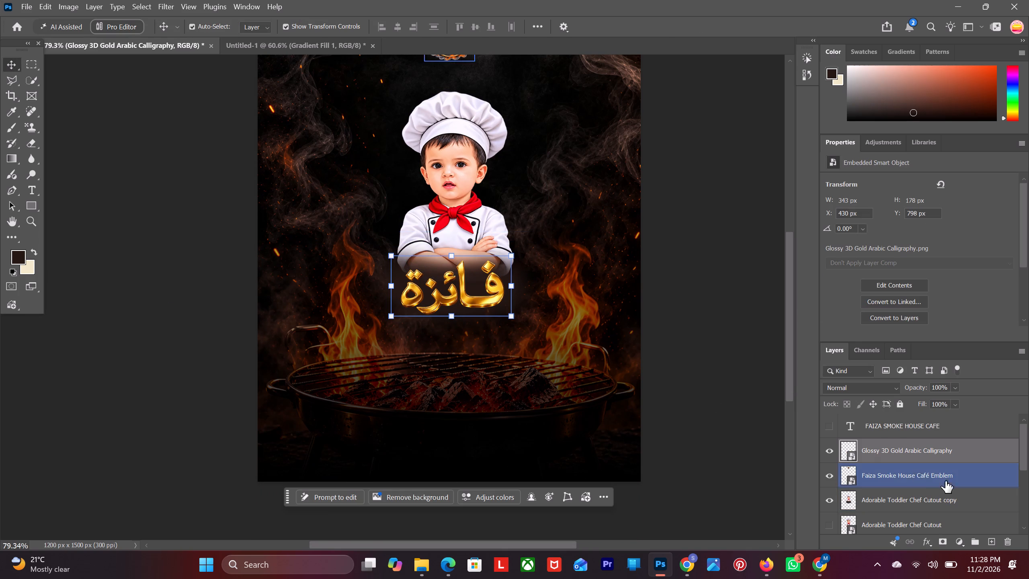
Select the hidden FAIZA SMOKE HOUSE CAFE text layer and make it visible.
{"action": "left_click", "coordinate": [896, 431]}
{"action": "left_click", "coordinate": [825, 419]}
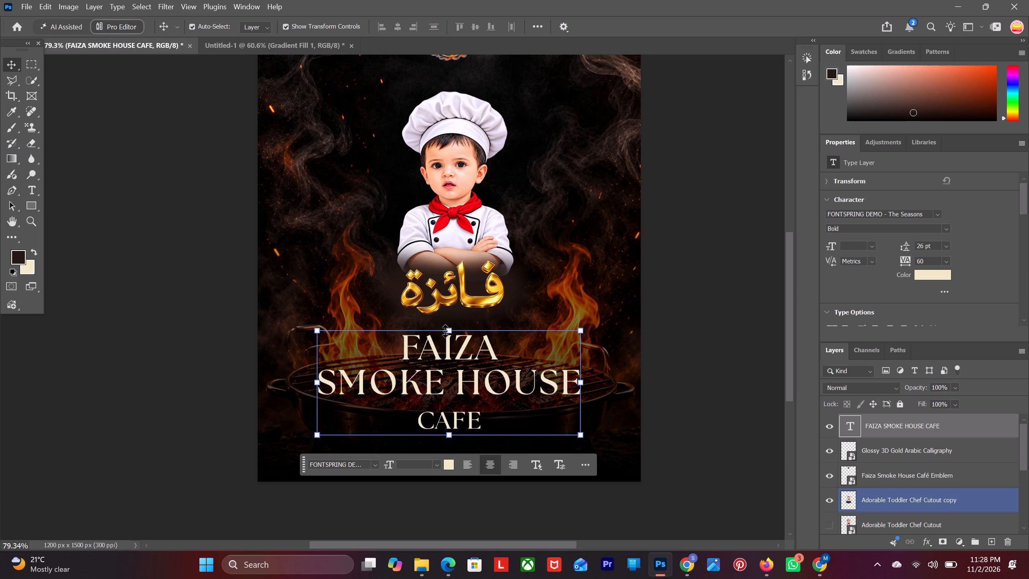
Scale the FAIZA SMOKE HOUSE CAFE text down to about 58.35% and centre it directly beneath the gold calligraphy.
{"action": "left_click_drag", "start_coordinate": [448, 331], "coordinate": [449, 374]}
{"action": "left_click_drag", "start_coordinate": [445, 406], "coordinate": [452, 355]}
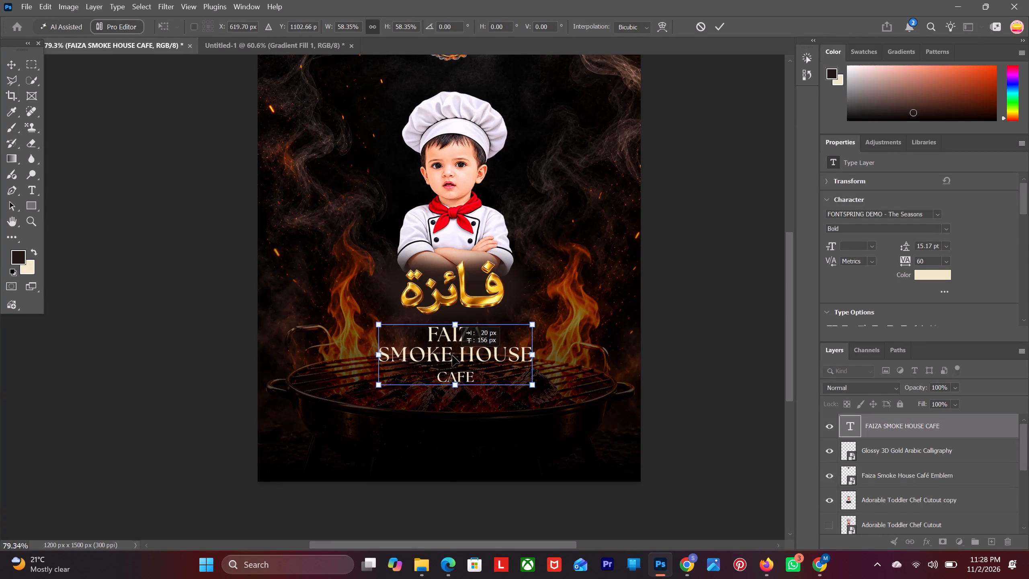
{"action": "left_click_drag", "start_coordinate": [452, 355], "coordinate": [449, 351]}
{"action": "left_click", "coordinate": [147, 238]}
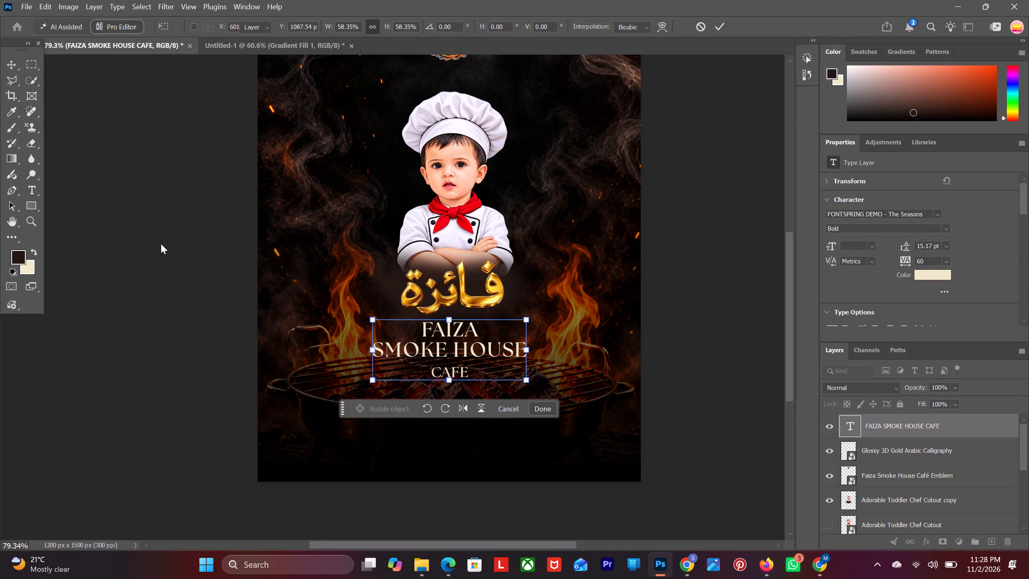
{"action": "scroll", "coordinate": [162, 244], "scroll_direction": "down", "scroll_amount": 7}
{"action": "left_click", "coordinate": [162, 244]}
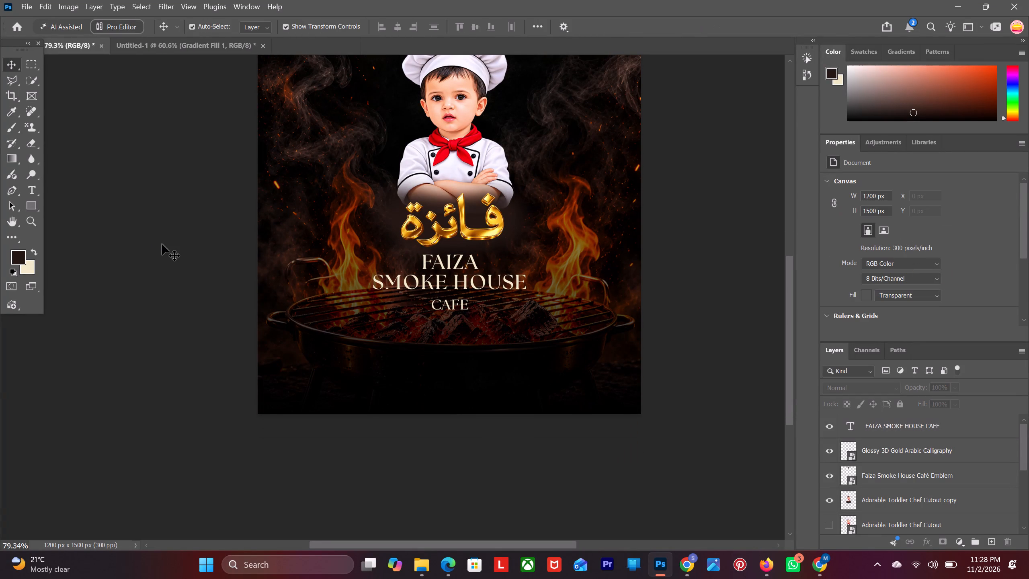
Shift the FAIZA SMOKE HOUSE CAFE text slightly down and to the right, widening the gap below the gold calligraphy.
{"action": "scroll", "coordinate": [162, 244], "scroll_direction": "down", "scroll_amount": 2}
{"action": "scroll", "coordinate": [167, 243], "scroll_direction": "up", "scroll_amount": 5}
{"action": "scroll", "coordinate": [167, 243], "scroll_direction": "down", "scroll_amount": 2, "text": "alt"}
{"action": "scroll", "coordinate": [167, 243], "scroll_direction": "down", "scroll_amount": 1}
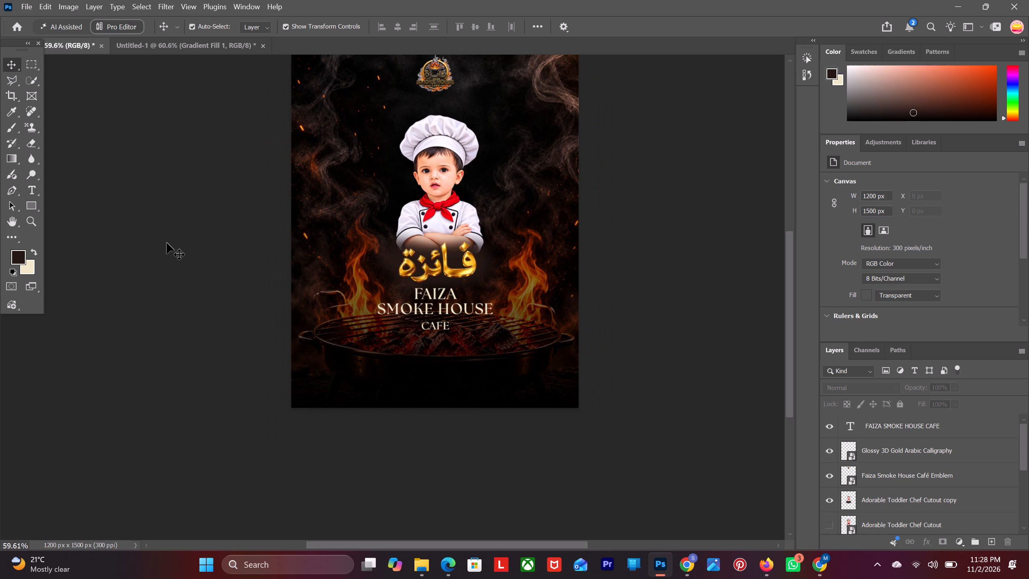
{"action": "scroll", "coordinate": [167, 243], "scroll_direction": "down", "scroll_amount": 1}
{"action": "scroll", "coordinate": [167, 243], "scroll_direction": "up", "scroll_amount": 1}
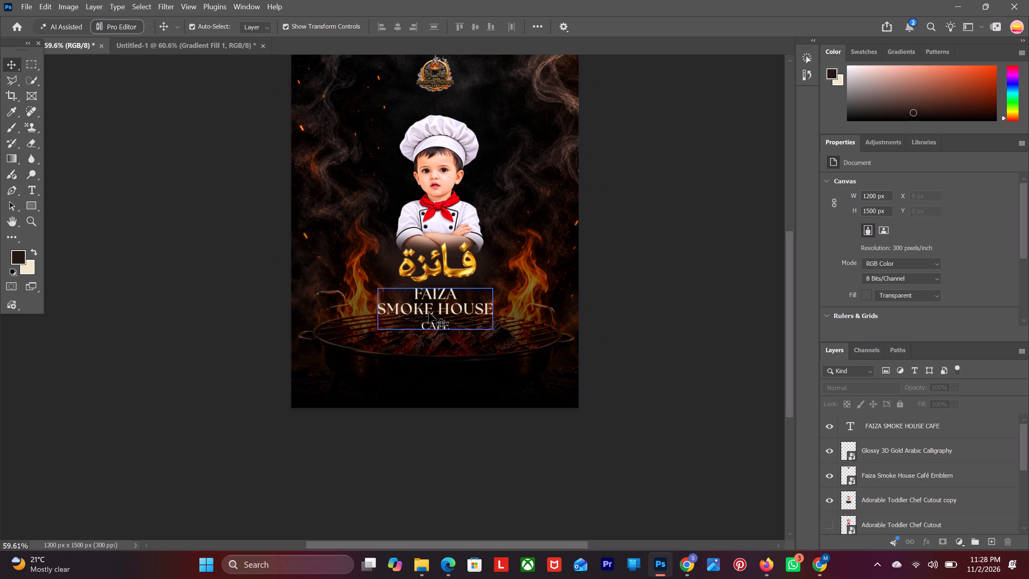
{"action": "left_click_drag", "start_coordinate": [433, 311], "coordinate": [441, 312]}
Set the Gradient Fill 1 layer's opacity to 95%, trying 85%, 90% and 100% first.
{"action": "scroll", "coordinate": [887, 447], "scroll_direction": "down", "scroll_amount": 3}
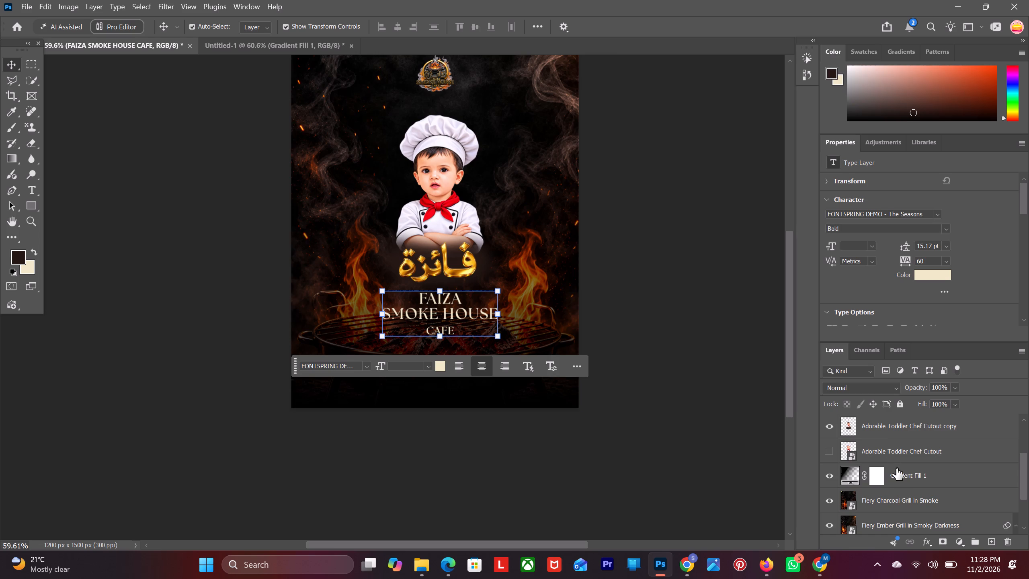
{"action": "left_click", "coordinate": [908, 478]}
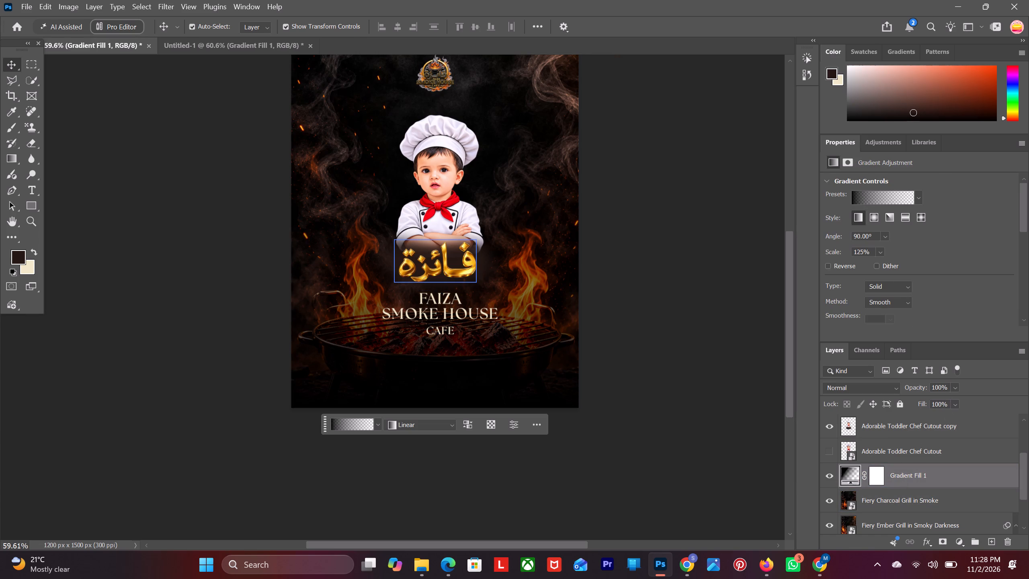
{"action": "double_click", "coordinate": [941, 386]}
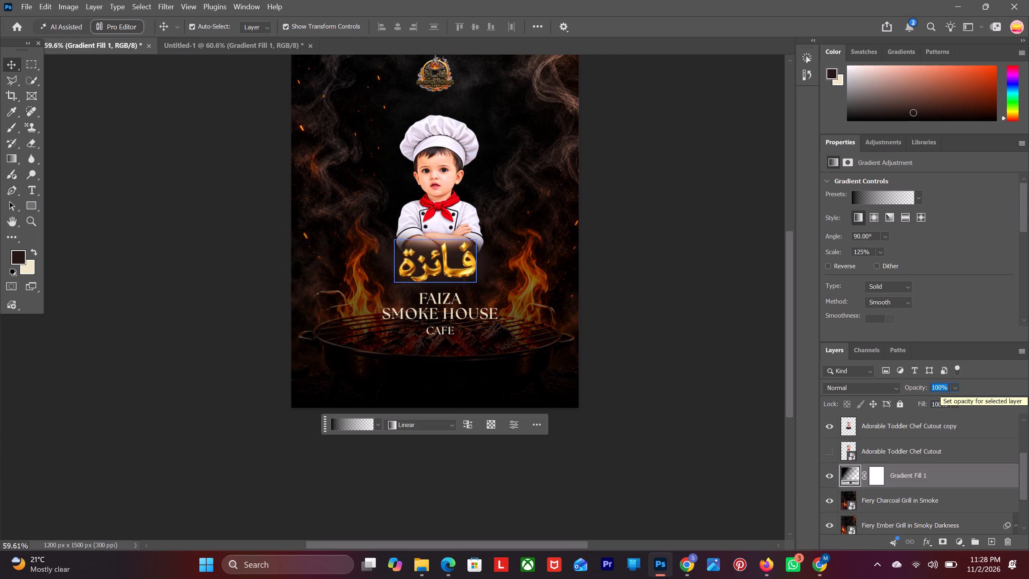
{"action": "type", "text": "85"}
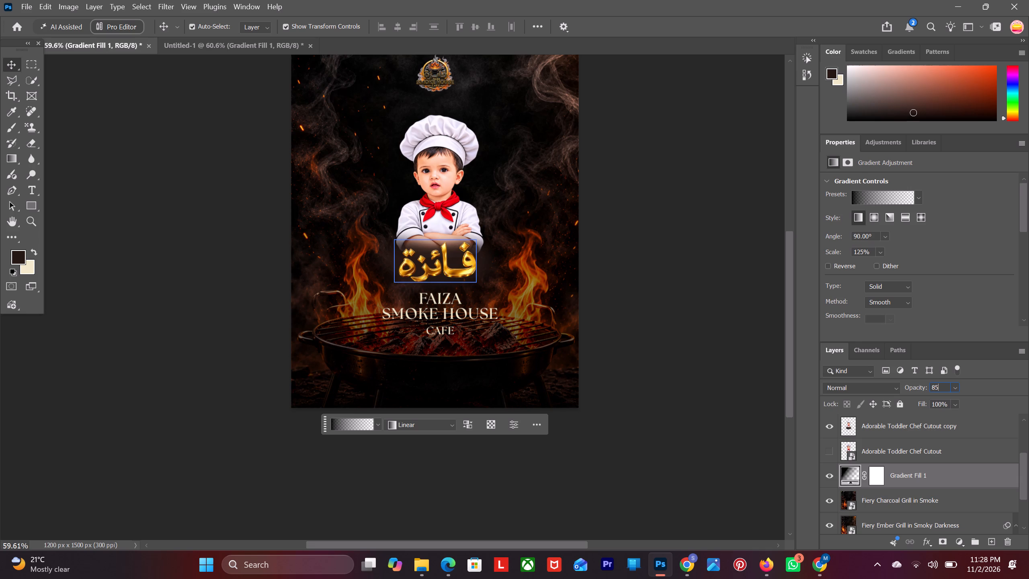
{"action": "left_click", "coordinate": [941, 386]}
{"action": "type", "text": "90"}
{"action": "key", "text": "Return"}
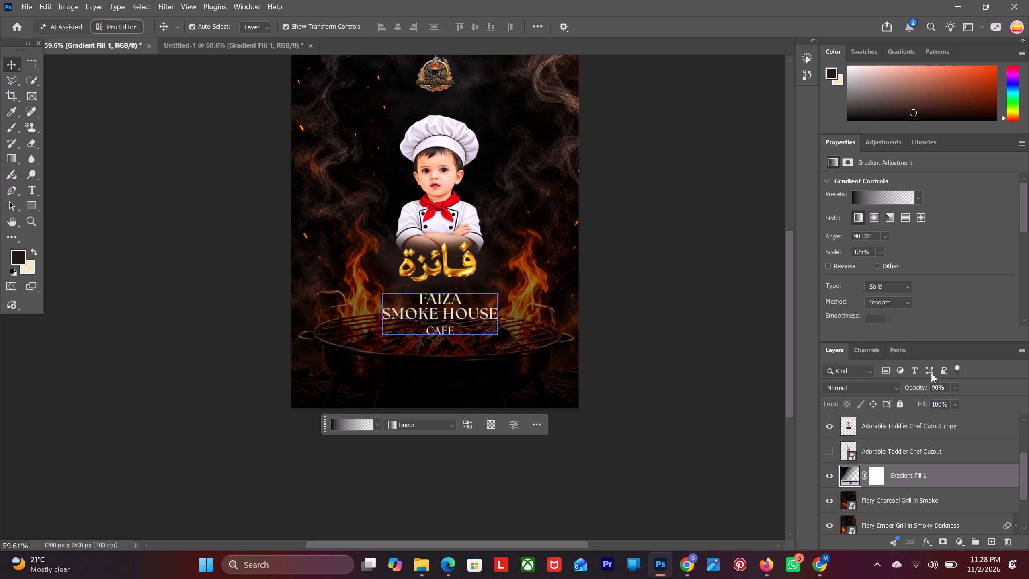
{"action": "left_click_drag", "start_coordinate": [948, 387], "coordinate": [908, 391]}
{"action": "type", "text": "100"}
{"action": "key", "text": "Return"}
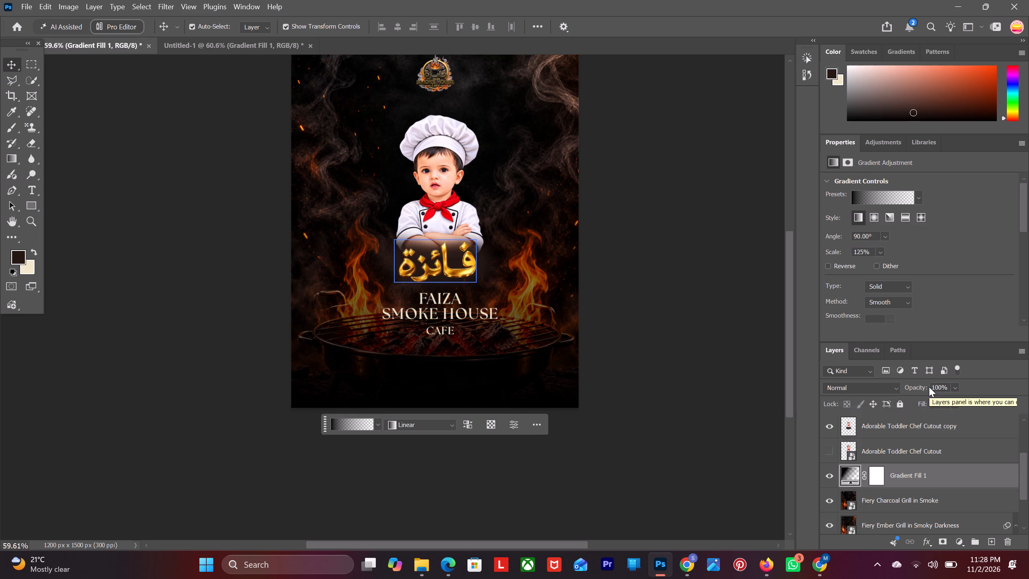
{"action": "left_click", "coordinate": [926, 388]}
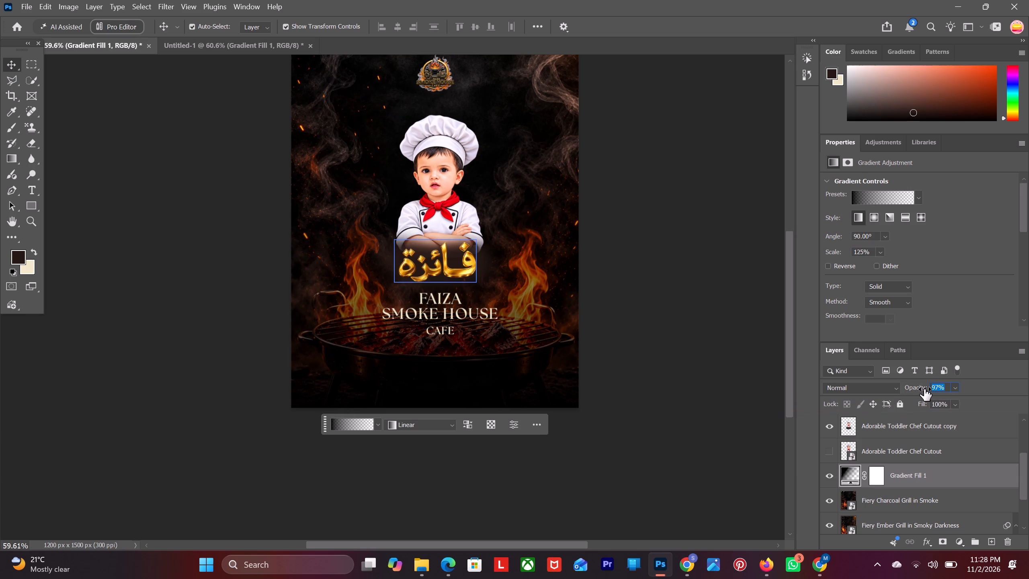
{"action": "left_click", "coordinate": [924, 389]}
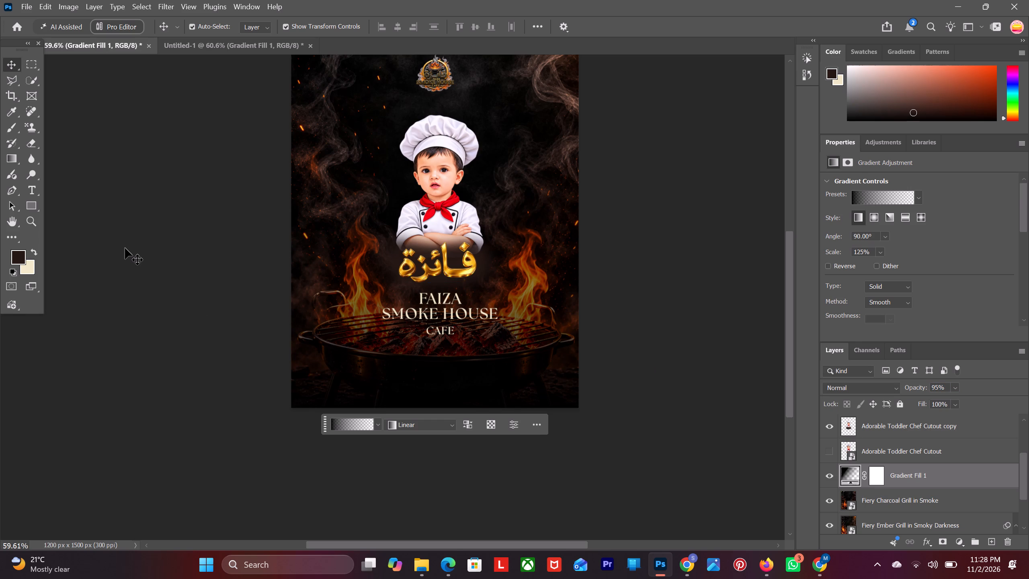
Nudge the FAIZA SMOKE HOUSE CAFE text slightly up and left, closer to the gold calligraphy, and deselect it.
{"action": "scroll", "coordinate": [125, 248], "scroll_direction": "down", "scroll_amount": 2}
{"action": "scroll", "coordinate": [125, 248], "scroll_direction": "up", "scroll_amount": 4}
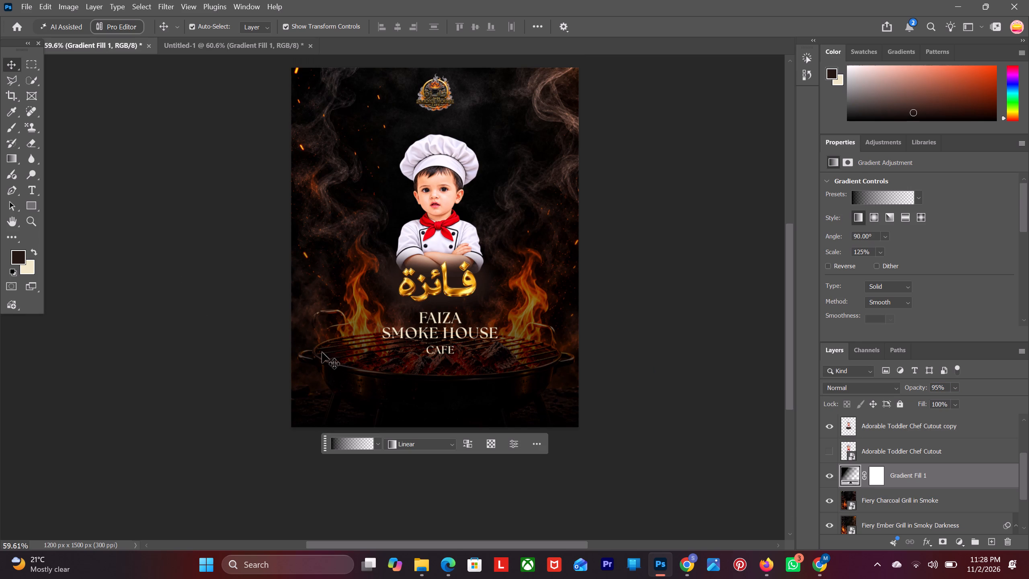
{"action": "scroll", "coordinate": [432, 333], "scroll_direction": "up", "scroll_amount": 4}
{"action": "left_click_drag", "start_coordinate": [435, 350], "coordinate": [433, 341]}
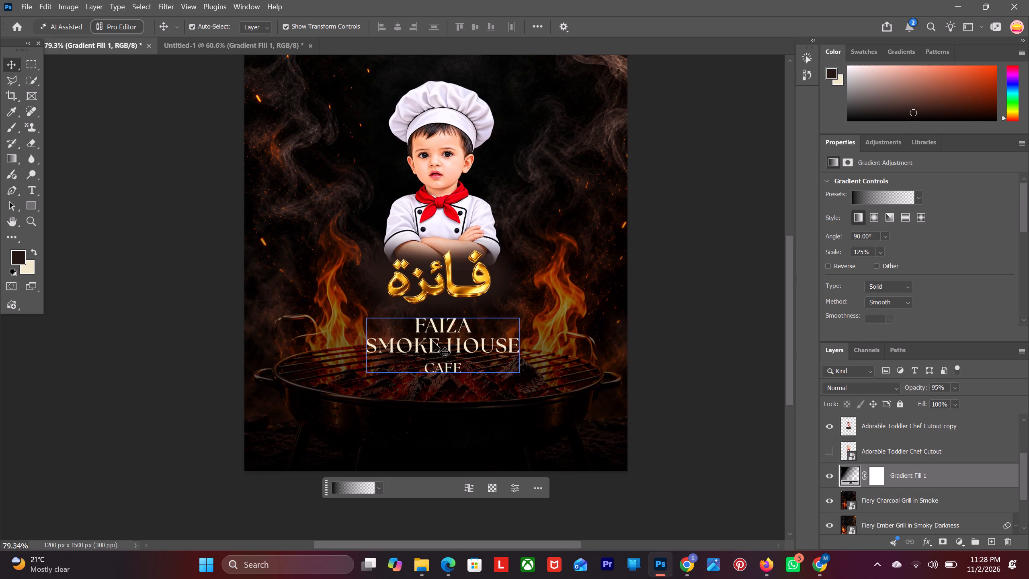
{"action": "left_click_drag", "start_coordinate": [433, 341], "coordinate": [432, 341]}
{"action": "left_click_drag", "start_coordinate": [433, 337], "coordinate": [435, 344]}
{"action": "scroll", "coordinate": [435, 344], "scroll_direction": "up", "scroll_amount": 5, "text": "alt"}
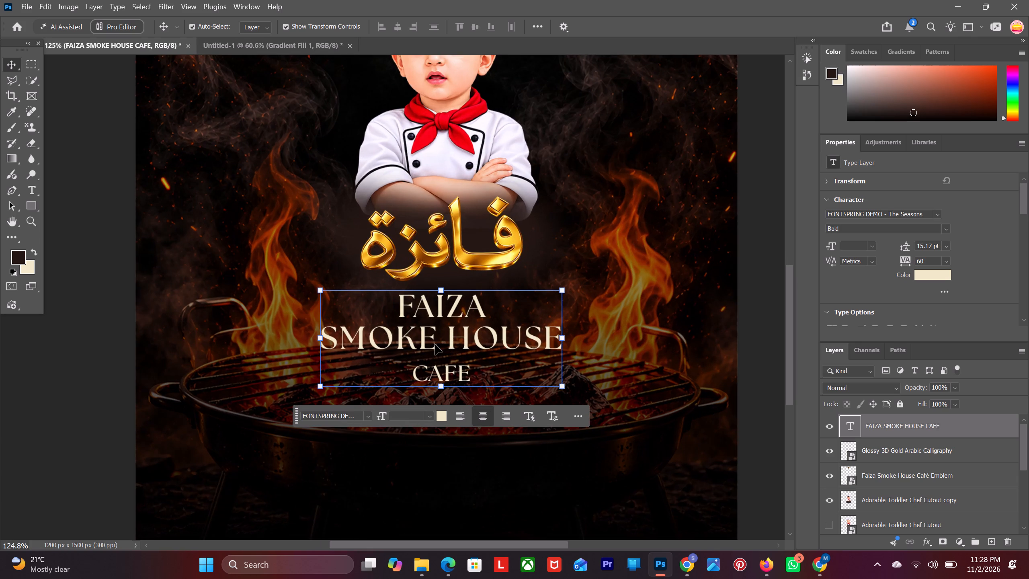
{"action": "scroll", "coordinate": [435, 344], "scroll_direction": "up", "scroll_amount": 4}
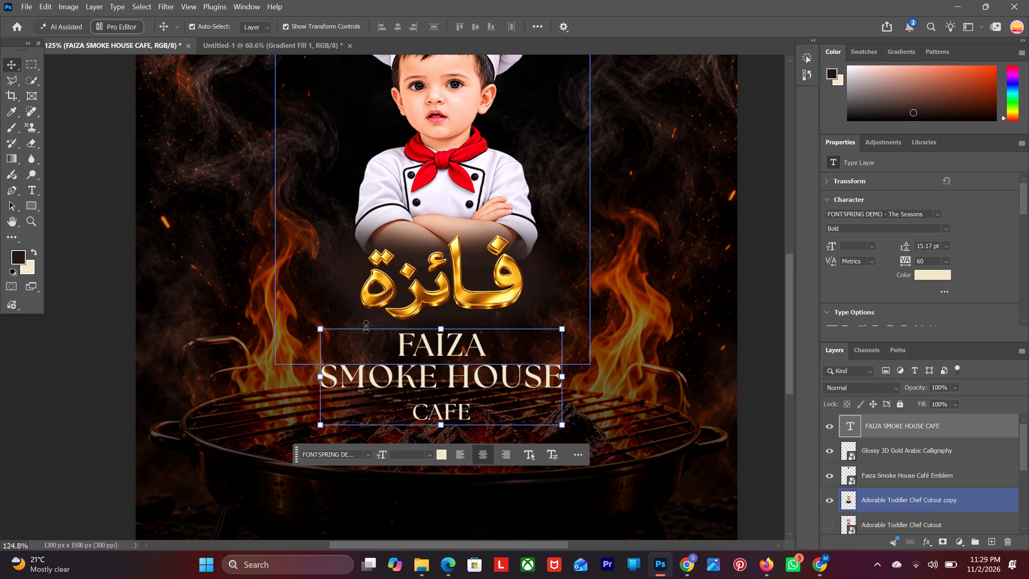
{"action": "scroll", "coordinate": [366, 326], "scroll_direction": "down", "scroll_amount": 3, "text": "alt"}
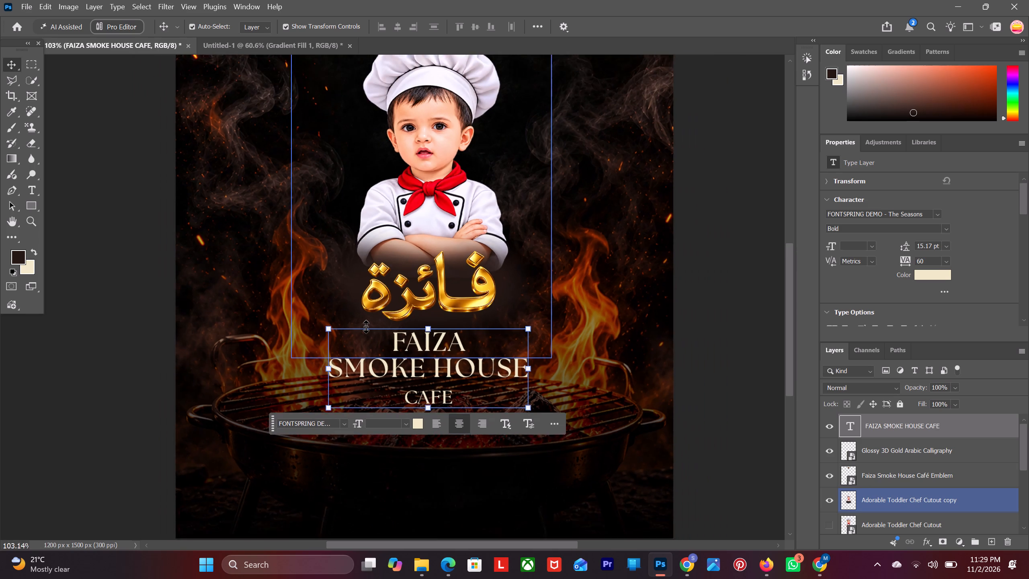
{"action": "left_click", "coordinate": [138, 290]}
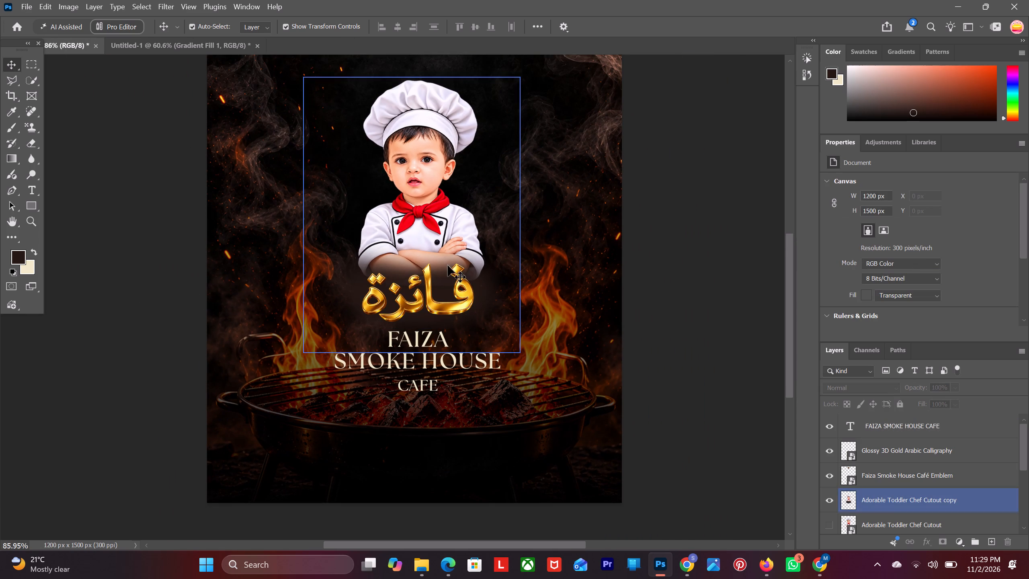
Hide the Adorable Toddler Chef Cutout copy layer and show the original Adorable Toddler Chef Cutout layer instead.
{"action": "left_click", "coordinate": [889, 506]}
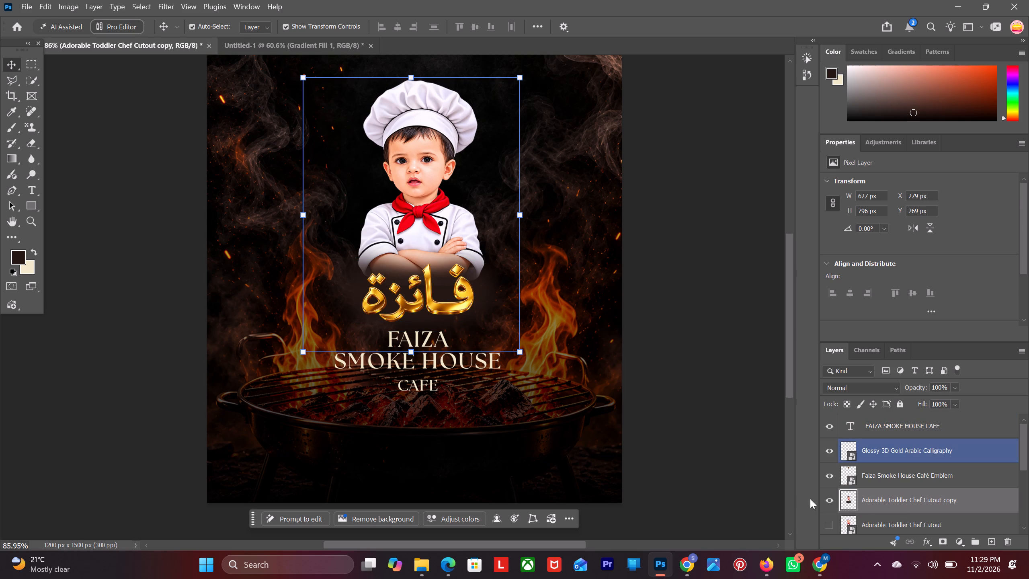
{"action": "scroll", "coordinate": [324, 303], "scroll_direction": "up", "scroll_amount": 6, "text": "alt"}
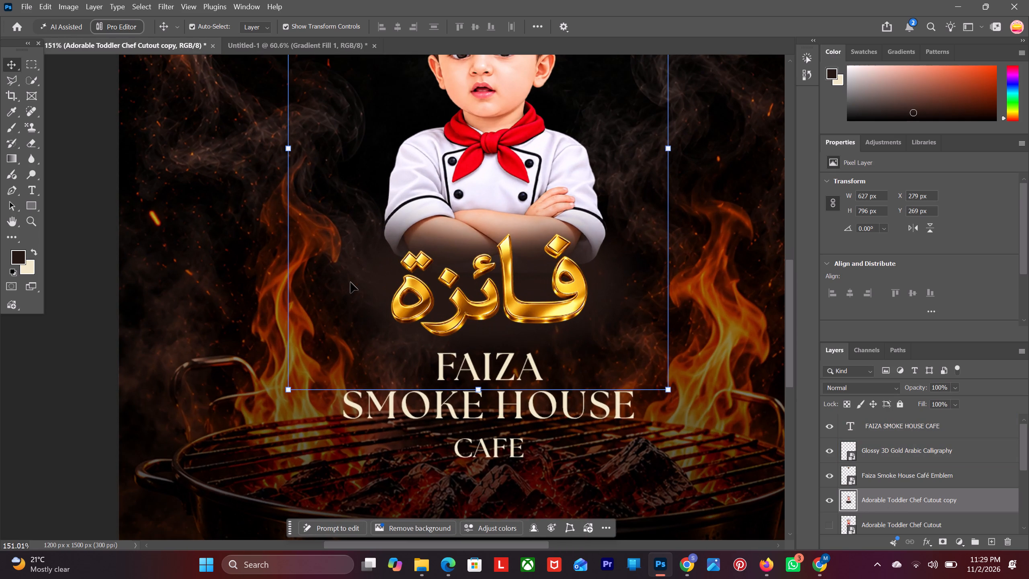
{"action": "scroll", "coordinate": [351, 282], "scroll_direction": "down", "scroll_amount": 4, "text": "alt"}
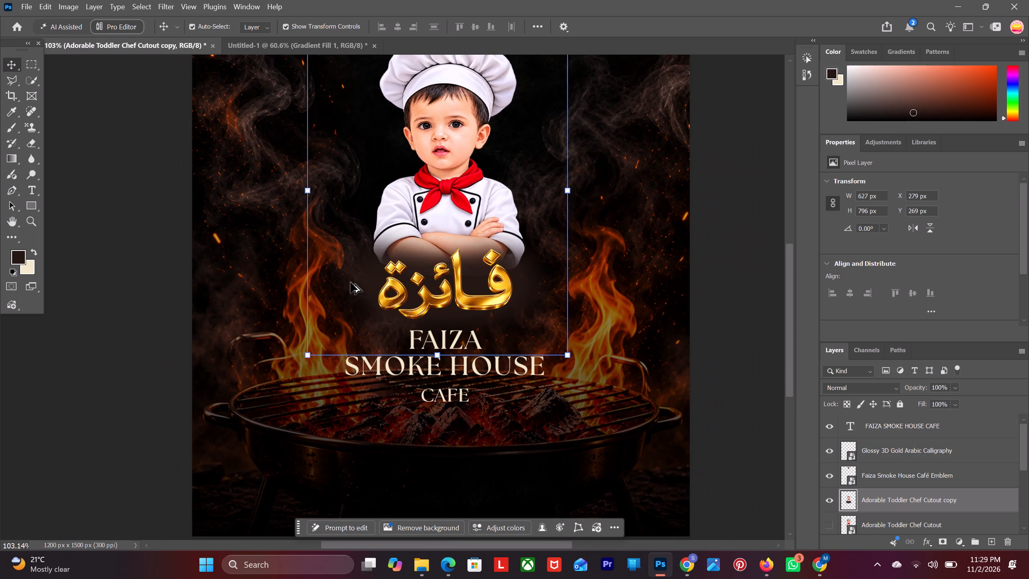
{"action": "left_click", "coordinate": [833, 504]}
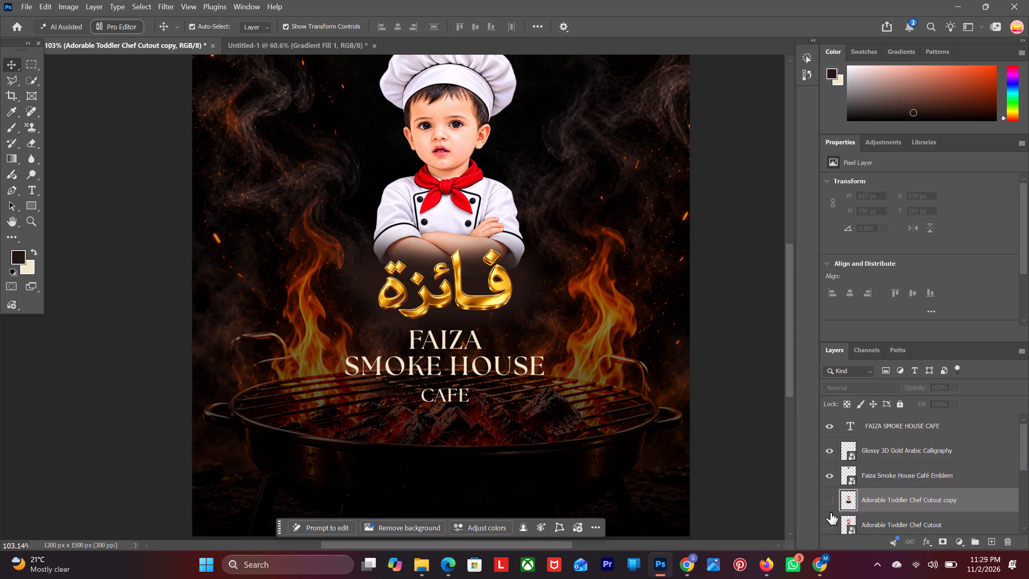
{"action": "left_click", "coordinate": [830, 524]}
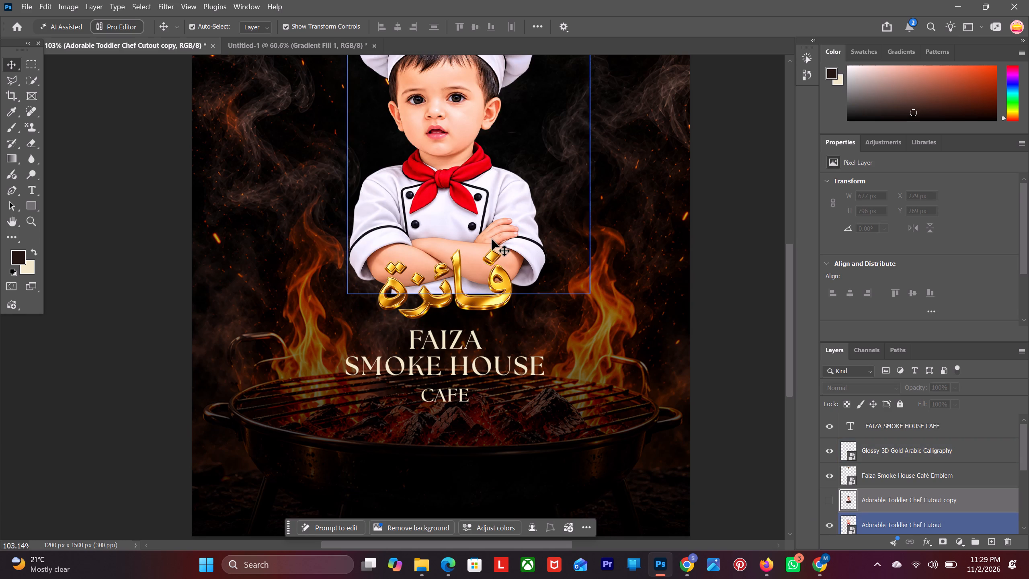
Hide the Glossy 3D Gold Arabic Calligraphy layer to expose the bottom edge of the chef's jacket.
{"action": "scroll", "coordinate": [835, 501], "scroll_direction": "down", "scroll_amount": 3}
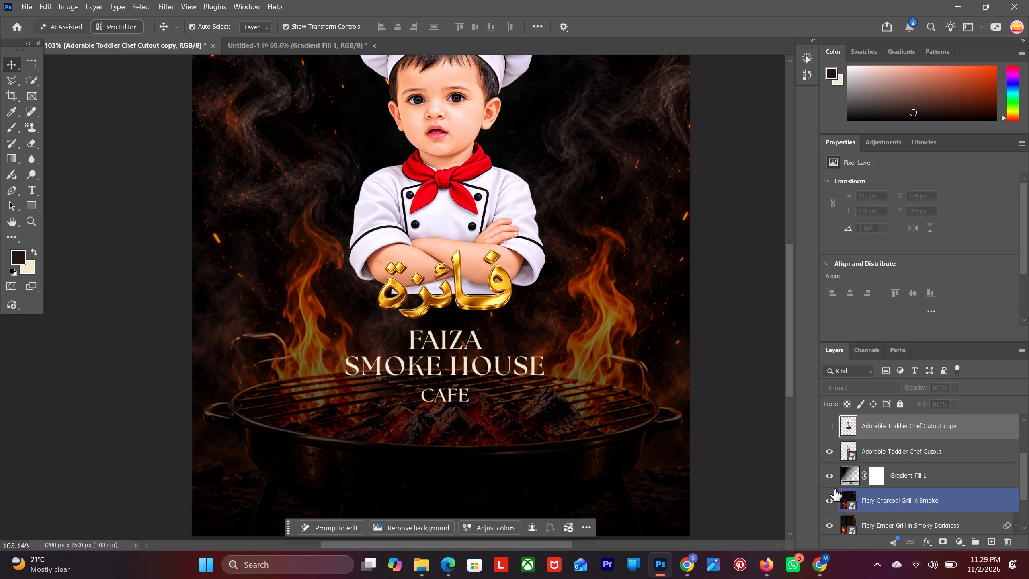
{"action": "scroll", "coordinate": [825, 449], "scroll_direction": "up", "scroll_amount": 2}
{"action": "left_click", "coordinate": [828, 450]}
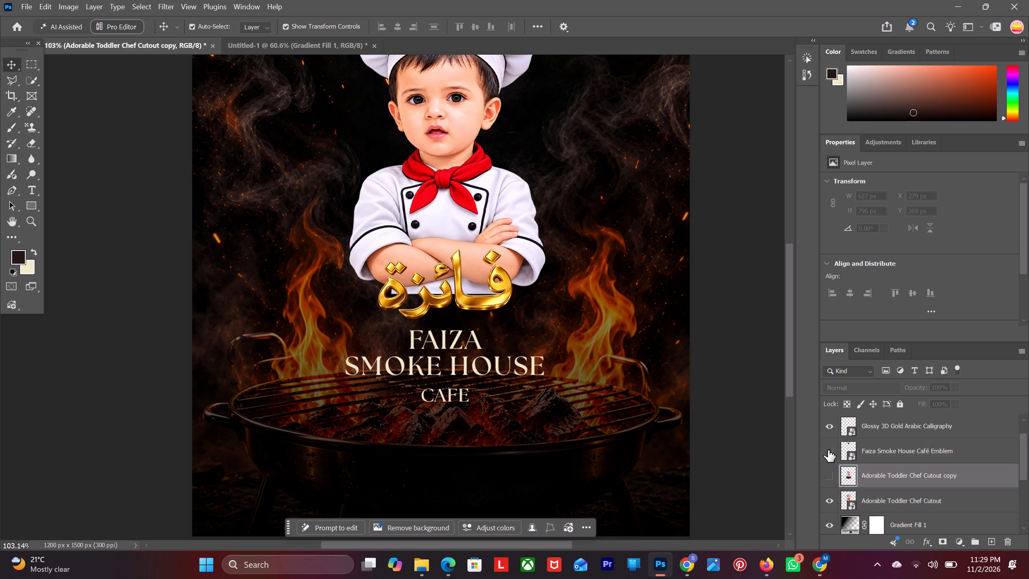
{"action": "left_click", "coordinate": [828, 450]}
{"action": "scroll", "coordinate": [828, 450], "scroll_direction": "up", "scroll_amount": 1}
{"action": "left_click", "coordinate": [828, 450]}
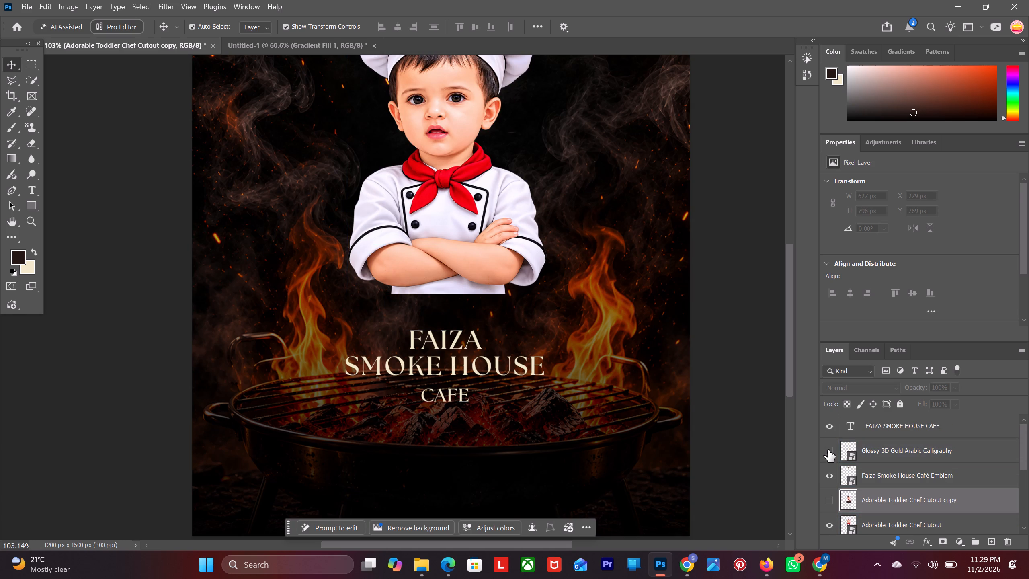
{"action": "scroll", "coordinate": [348, 379], "scroll_direction": "up", "scroll_amount": 8}
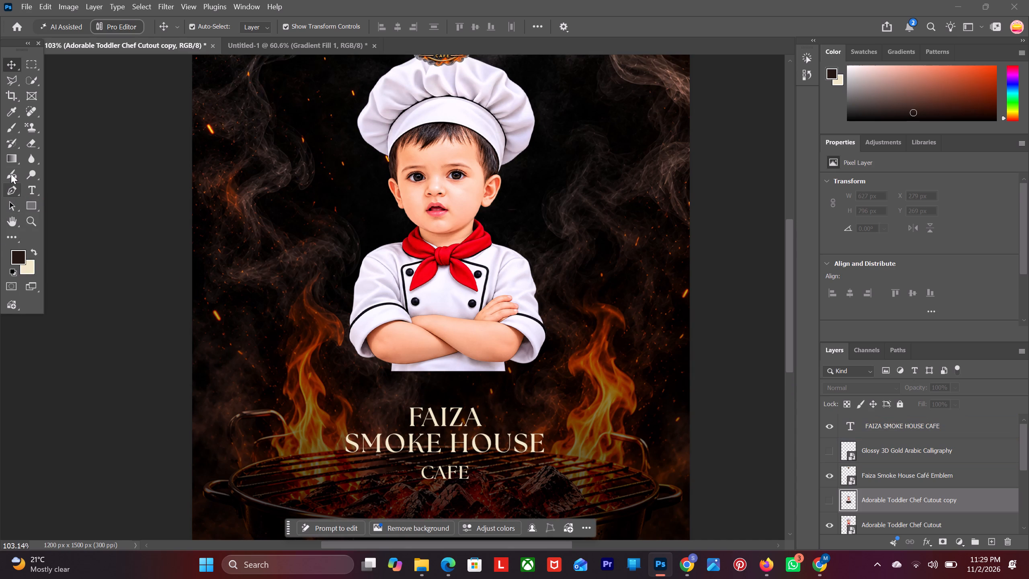
Briefly show the Adorable Toddler Chef Cutout copy over the original chef for comparison and hide it again.
{"action": "right_click", "coordinate": [9, 161]}
{"action": "left_click", "coordinate": [9, 161]}
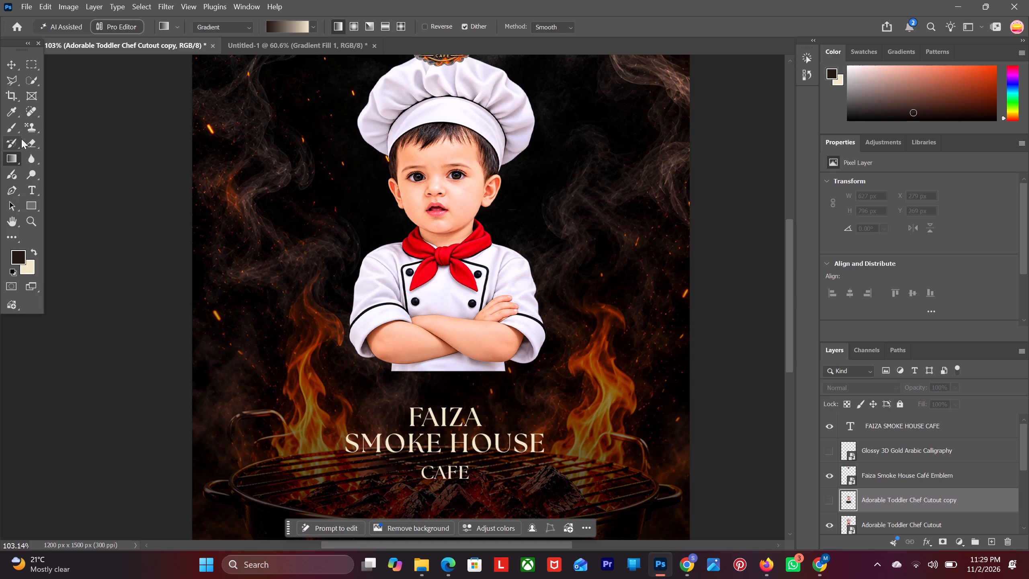
{"action": "left_click", "coordinate": [12, 129]}
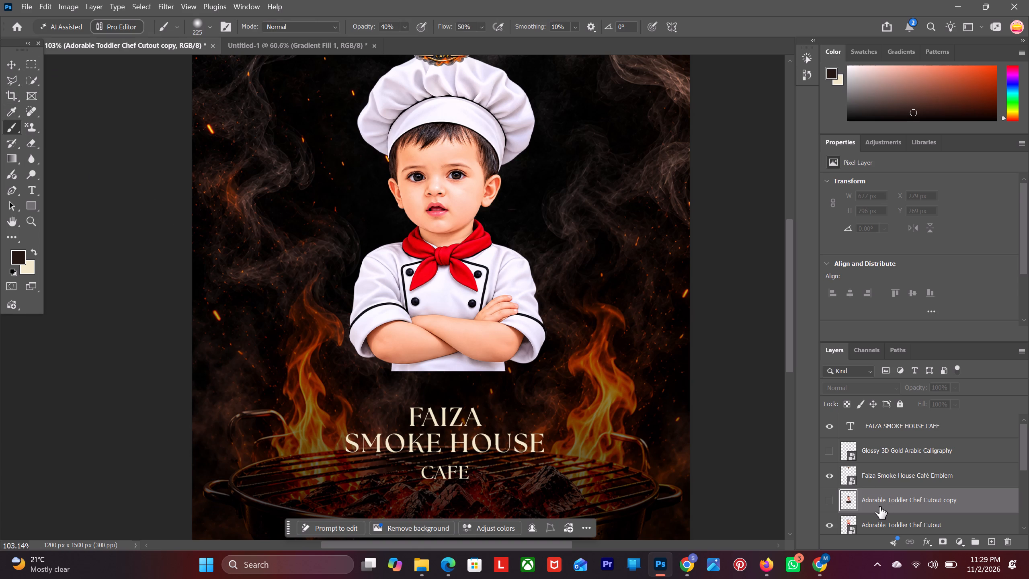
{"action": "left_click", "coordinate": [834, 503]}
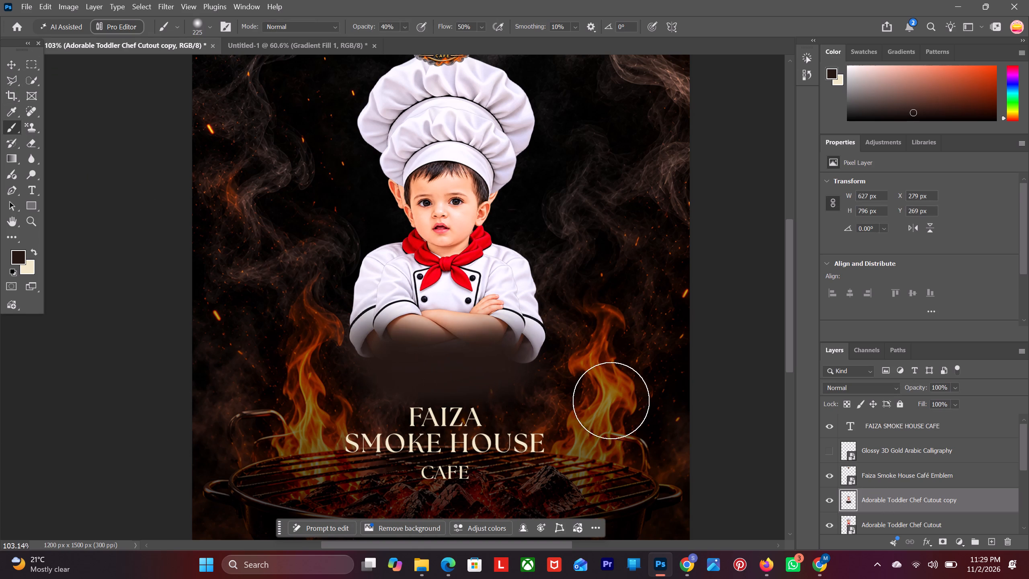
{"action": "left_click", "coordinate": [826, 501]}
Rasterize the original Adorable Toddler Chef Cutout layer.
{"action": "scroll", "coordinate": [898, 515], "scroll_direction": "down", "scroll_amount": 1}
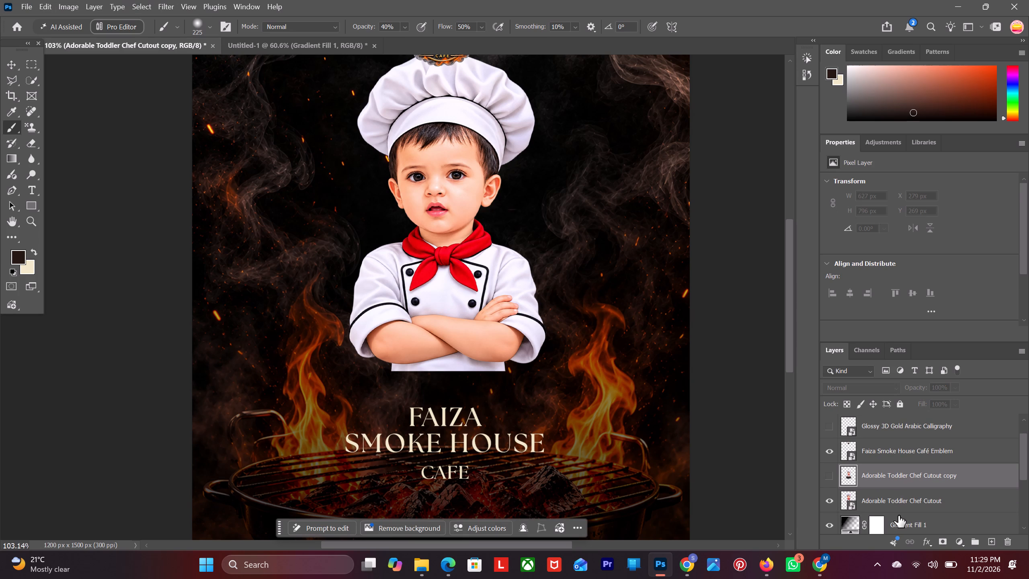
{"action": "left_click", "coordinate": [894, 499]}
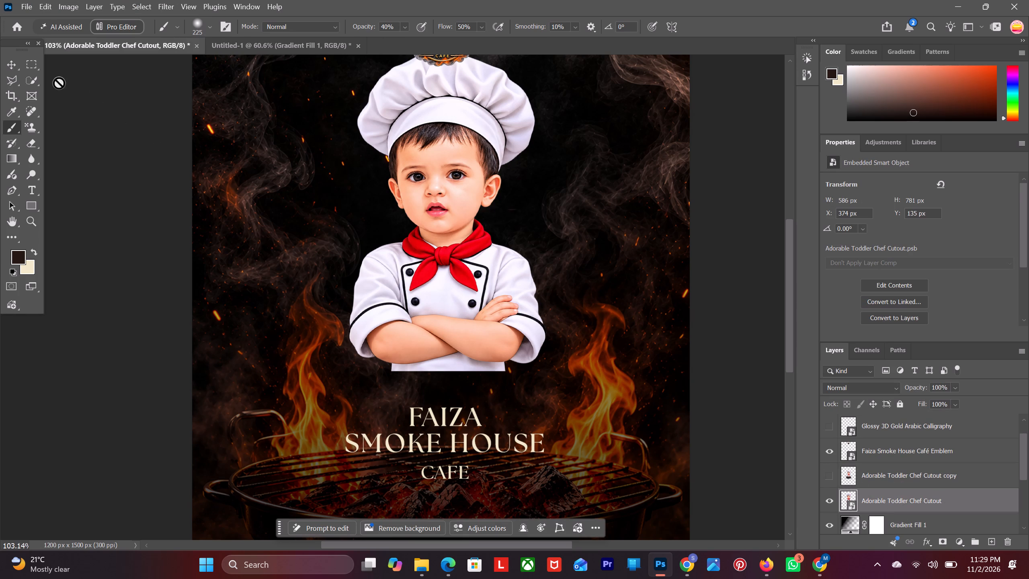
{"action": "left_click", "coordinate": [8, 72]}
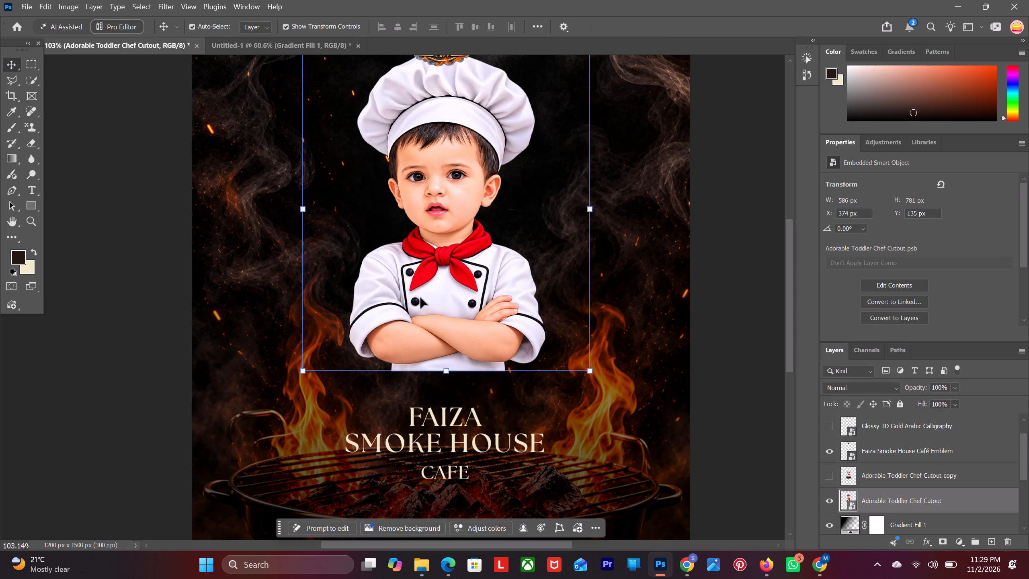
{"action": "scroll", "coordinate": [420, 298], "scroll_direction": "down", "scroll_amount": 1}
{"action": "scroll", "coordinate": [420, 298], "scroll_direction": "up", "scroll_amount": 2}
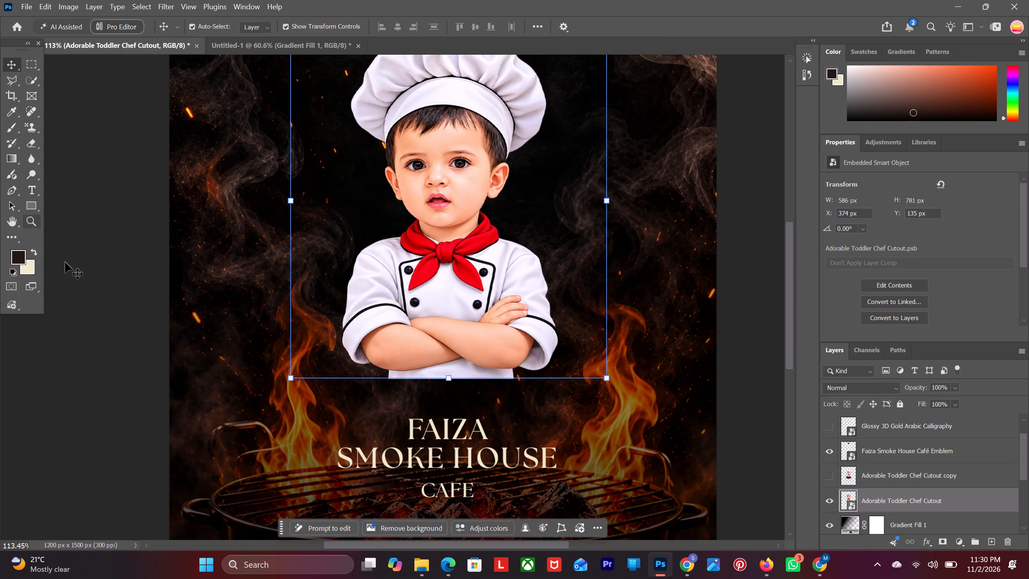
{"action": "right_click", "coordinate": [894, 499]}
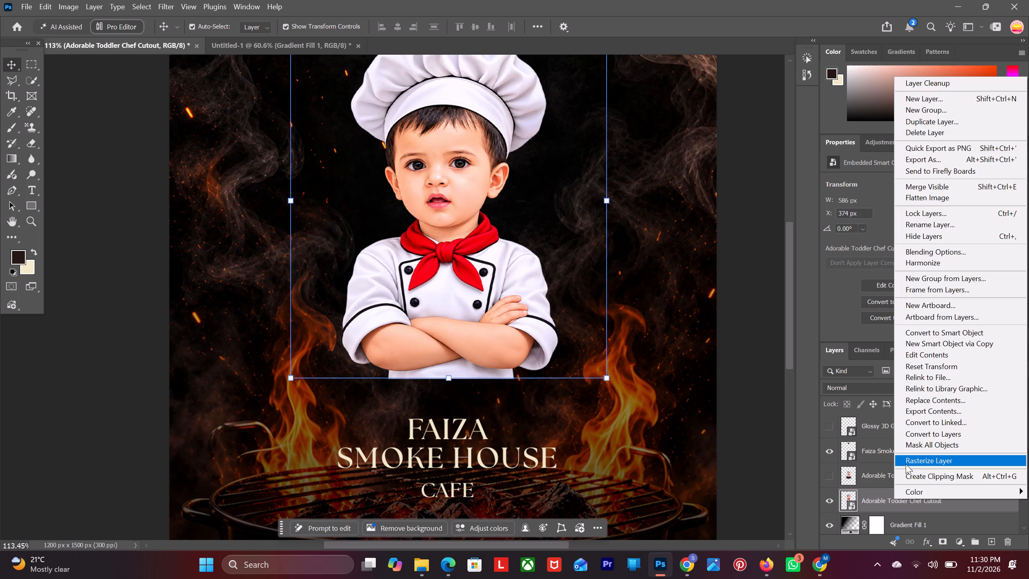
{"action": "left_click", "coordinate": [906, 463]}
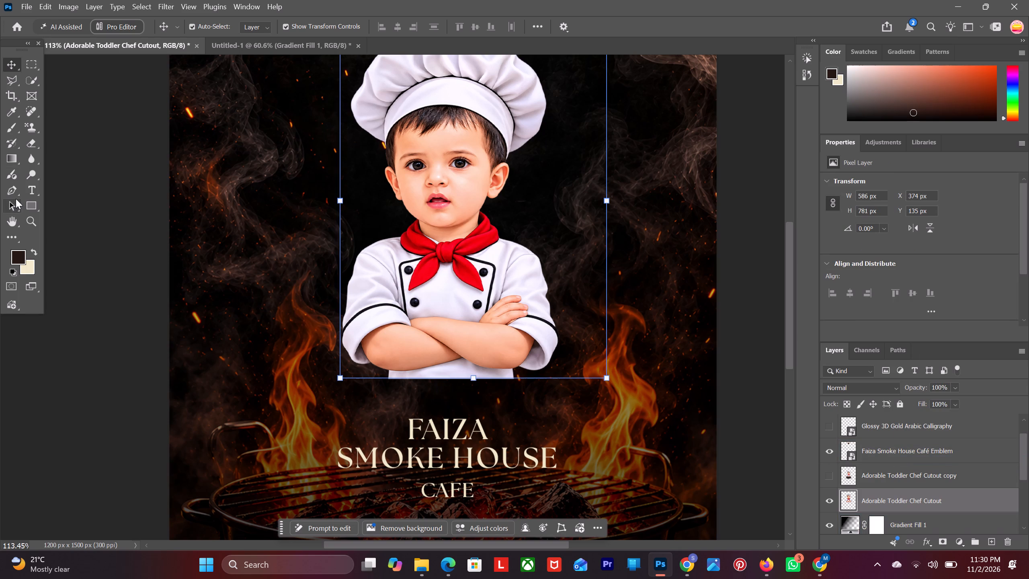
Paint over the lower-left corner of the chef's jacket with a soft 70 px dark brown brush at 40% opacity.
{"action": "left_click", "coordinate": [12, 130]}
{"action": "right_click_drag", "start_coordinate": [445, 338], "coordinate": [422, 340], "text": "alt"}
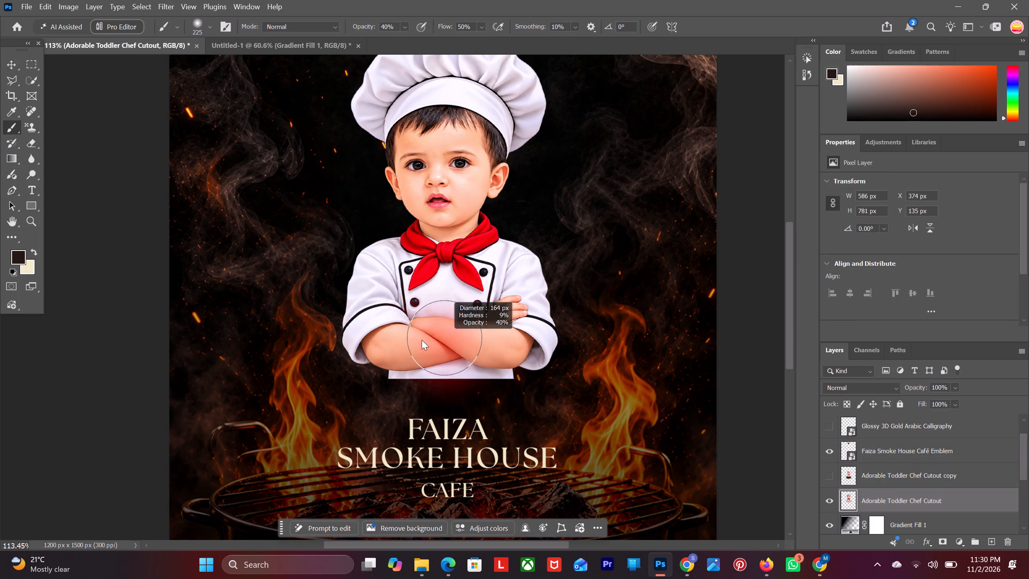
{"action": "right_click_drag", "start_coordinate": [422, 340], "coordinate": [387, 348], "text": "alt"}
{"action": "scroll", "coordinate": [392, 379], "scroll_direction": "up", "scroll_amount": 5, "text": "alt"}
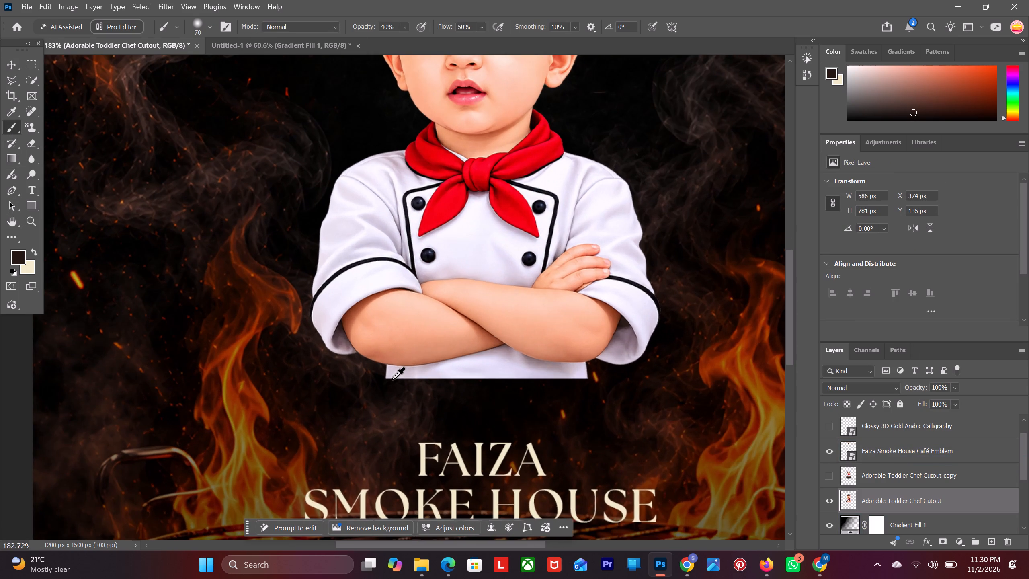
{"action": "scroll", "coordinate": [392, 379], "scroll_direction": "up", "scroll_amount": 3, "text": "alt"}
{"action": "left_click", "coordinate": [387, 380]}
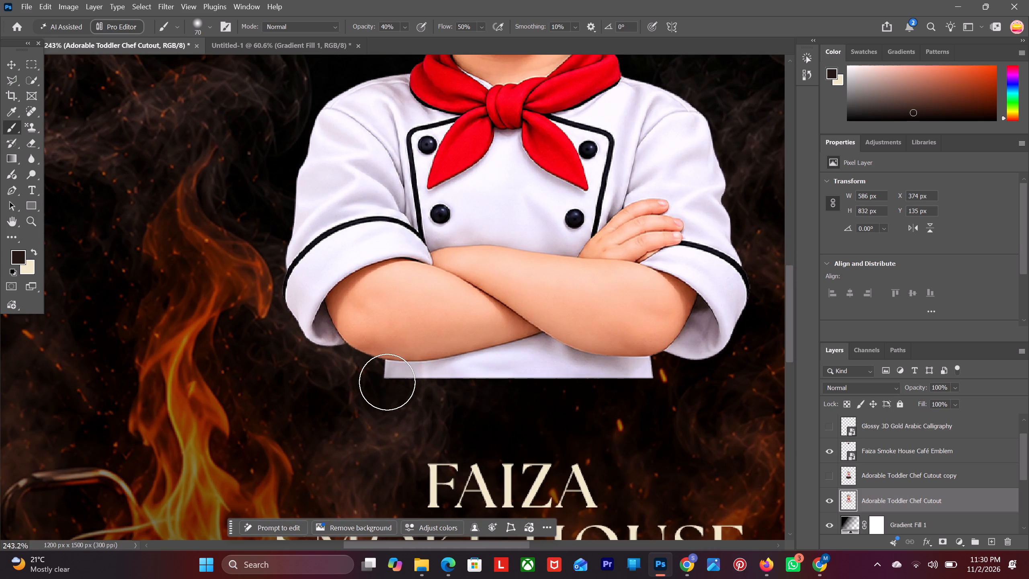
{"action": "left_click", "coordinate": [387, 383]}
{"action": "left_click", "coordinate": [389, 385]}
{"action": "left_click", "coordinate": [387, 385]}
{"action": "triple_click", "coordinate": [381, 385]}
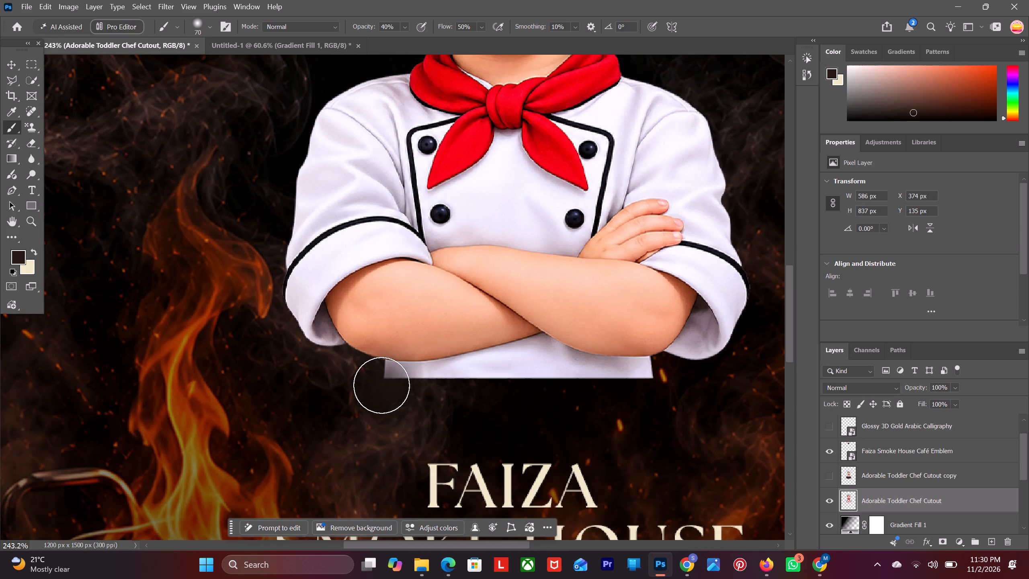
{"action": "left_click", "coordinate": [381, 385]}
{"action": "left_click", "coordinate": [384, 387]}
{"action": "double_click", "coordinate": [378, 388]}
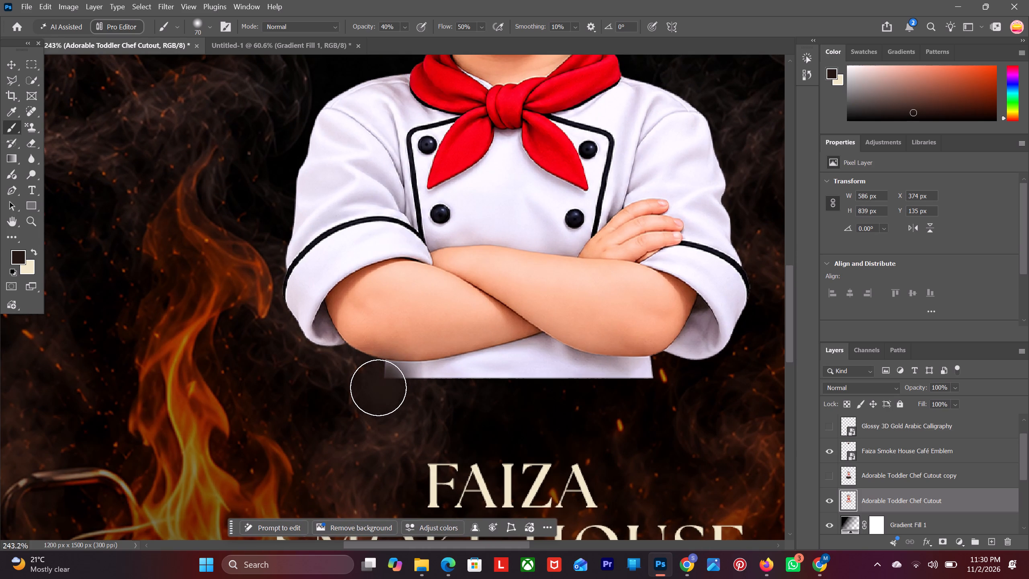
{"action": "left_click", "coordinate": [381, 391]}
Brush the dark brown along the jacket's straight bottom edge from the left corner towards the right, softening the cut-off.
{"action": "left_click_drag", "start_coordinate": [384, 391], "coordinate": [388, 393]}
{"action": "left_click_drag", "start_coordinate": [396, 393], "coordinate": [402, 396]}
{"action": "double_click", "coordinate": [415, 397]}
{"action": "left_click_drag", "start_coordinate": [443, 397], "coordinate": [431, 397]}
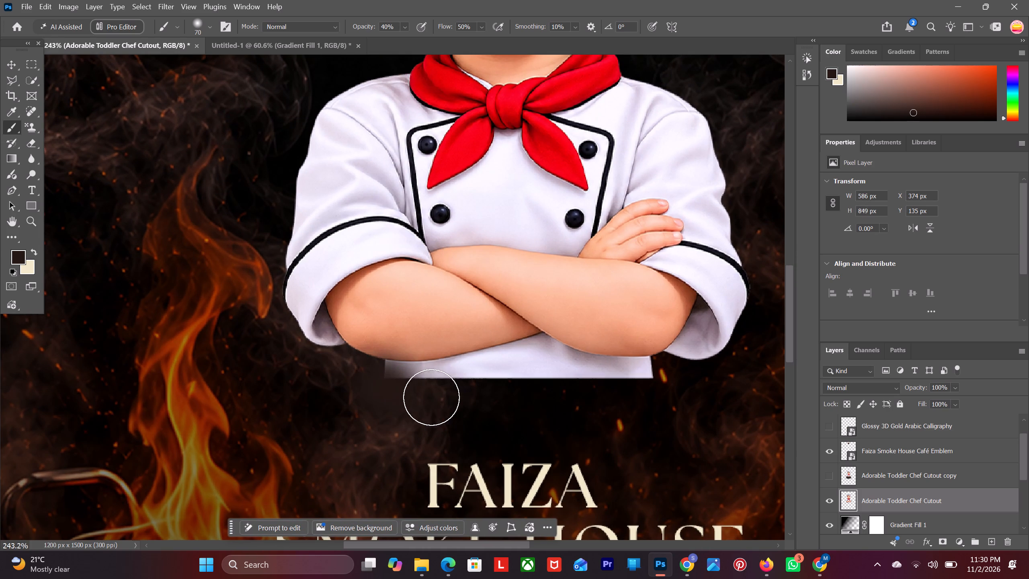
{"action": "left_click_drag", "start_coordinate": [431, 397], "coordinate": [384, 393]}
{"action": "left_click_drag", "start_coordinate": [379, 389], "coordinate": [449, 392]}
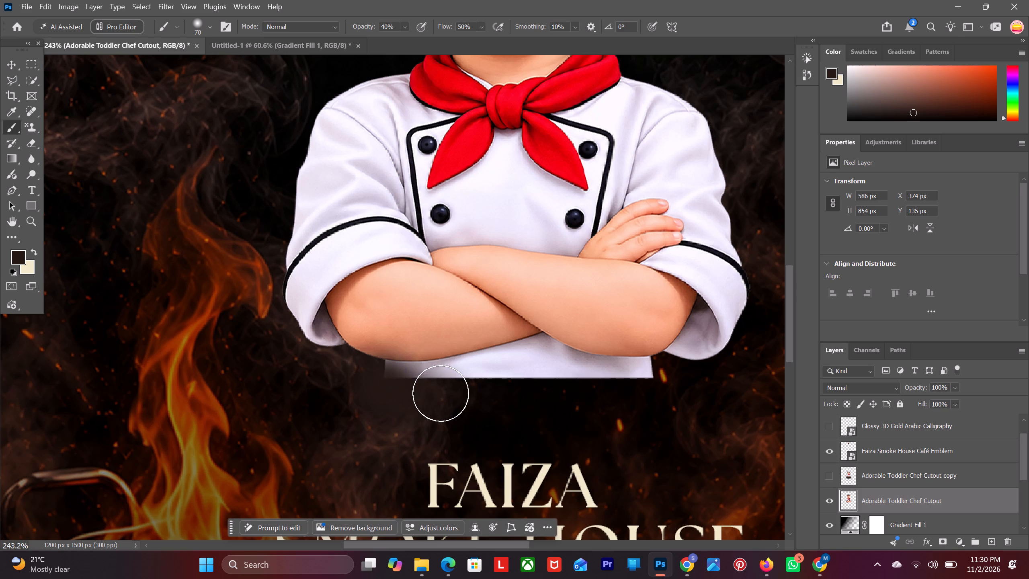
{"action": "left_click_drag", "start_coordinate": [429, 392], "coordinate": [502, 381]}
{"action": "left_click_drag", "start_coordinate": [503, 380], "coordinate": [450, 388]}
{"action": "left_click_drag", "start_coordinate": [443, 387], "coordinate": [519, 382]}
{"action": "left_click", "coordinate": [538, 377]}
{"action": "left_click_drag", "start_coordinate": [576, 377], "coordinate": [582, 378]}
{"action": "left_click_drag", "start_coordinate": [619, 382], "coordinate": [625, 382]}
Brush the dark brown over the jacket's lower-right corner and back along the bottom edge to the left corner.
{"action": "triple_click", "coordinate": [659, 383]}
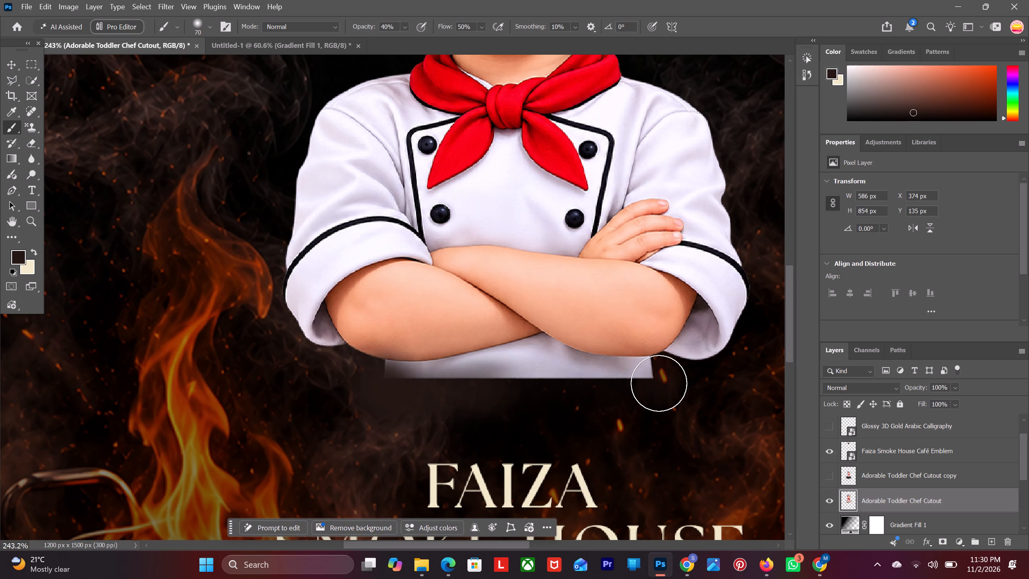
{"action": "triple_click", "coordinate": [659, 383]}
{"action": "triple_click", "coordinate": [659, 383]}
{"action": "double_click", "coordinate": [659, 383]}
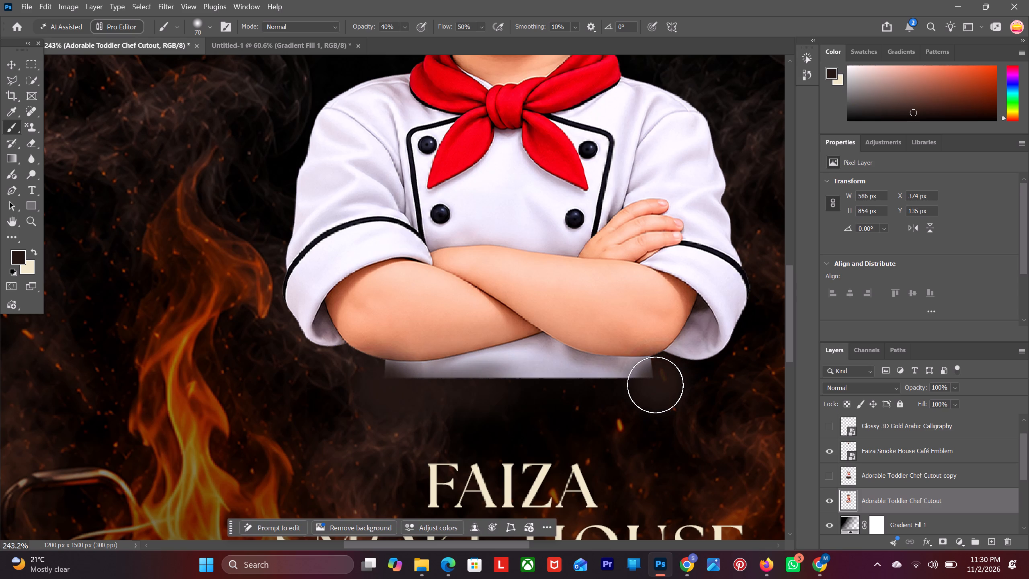
{"action": "left_click_drag", "start_coordinate": [654, 385], "coordinate": [650, 386]}
{"action": "left_click", "coordinate": [644, 386]}
{"action": "left_click_drag", "start_coordinate": [636, 386], "coordinate": [629, 385]}
{"action": "left_click_drag", "start_coordinate": [627, 385], "coordinate": [623, 385]}
{"action": "left_click", "coordinate": [620, 384]}
{"action": "left_click_drag", "start_coordinate": [616, 384], "coordinate": [580, 388]}
{"action": "left_click_drag", "start_coordinate": [580, 388], "coordinate": [578, 388]}
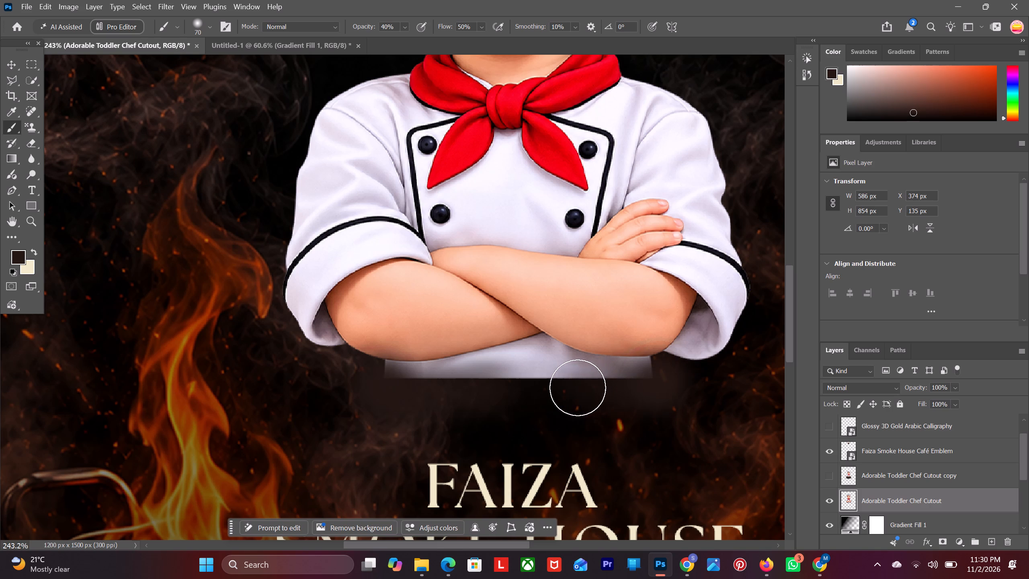
{"action": "left_click_drag", "start_coordinate": [578, 388], "coordinate": [467, 376]}
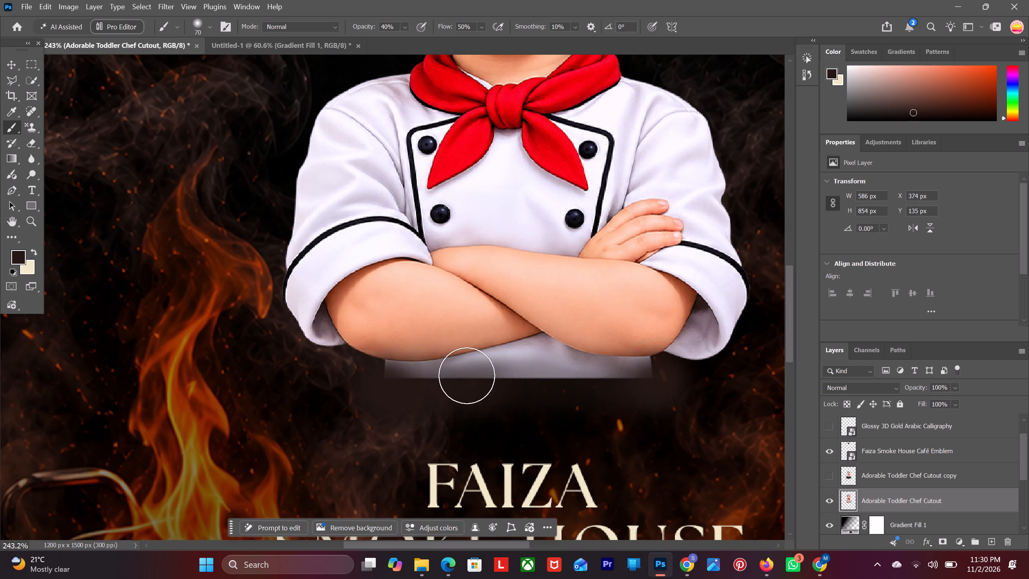
{"action": "left_click_drag", "start_coordinate": [467, 376], "coordinate": [398, 371]}
{"action": "left_click", "coordinate": [392, 370]}
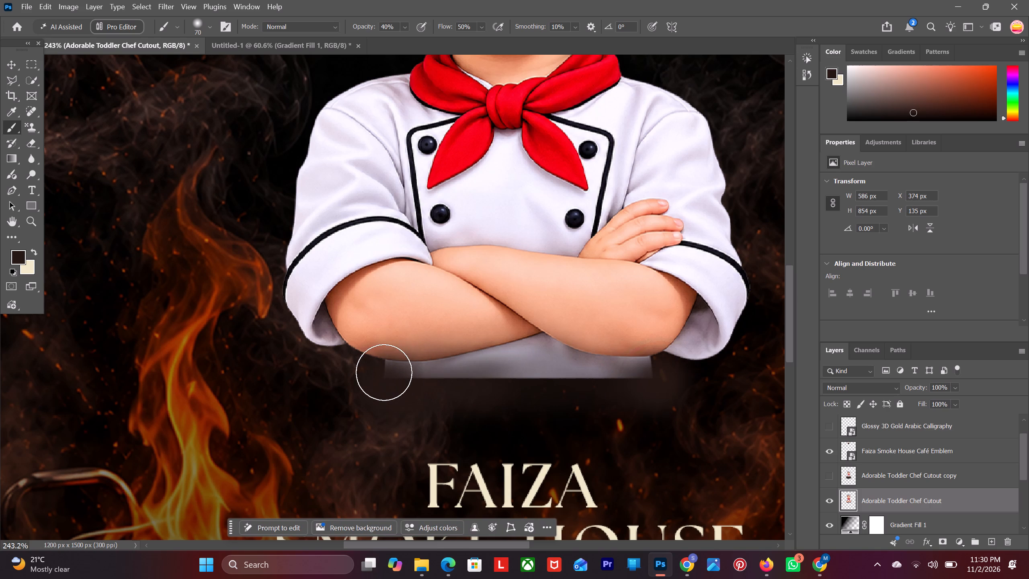
Make another dark brown pass over the left half of the jacket's hem, up to where the arms cross.
{"action": "left_click", "coordinate": [384, 372]}
{"action": "left_click", "coordinate": [432, 373]}
{"action": "left_click", "coordinate": [436, 373]}
{"action": "left_click_drag", "start_coordinate": [454, 375], "coordinate": [465, 375]}
{"action": "left_click_drag", "start_coordinate": [502, 370], "coordinate": [508, 367]}
{"action": "left_click_drag", "start_coordinate": [518, 363], "coordinate": [523, 361]}
{"action": "left_click", "coordinate": [527, 360]}
{"action": "left_click", "coordinate": [534, 356]}
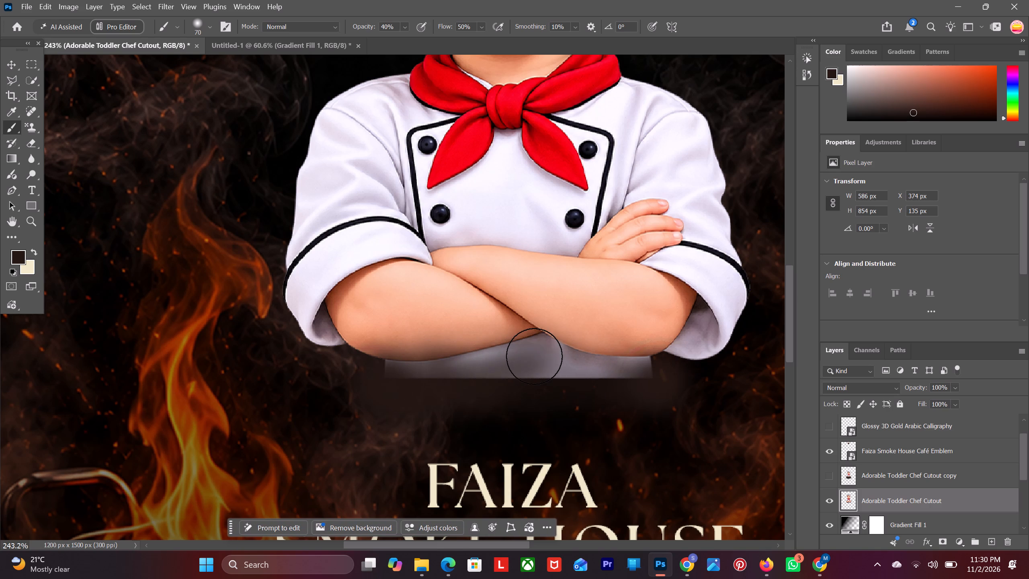
{"action": "left_click_drag", "start_coordinate": [534, 356], "coordinate": [496, 377]}
{"action": "left_click", "coordinate": [496, 367]}
{"action": "left_click_drag", "start_coordinate": [486, 371], "coordinate": [476, 373]}
{"action": "left_click_drag", "start_coordinate": [465, 374], "coordinate": [456, 374]}
{"action": "left_click_drag", "start_coordinate": [449, 373], "coordinate": [438, 374]}
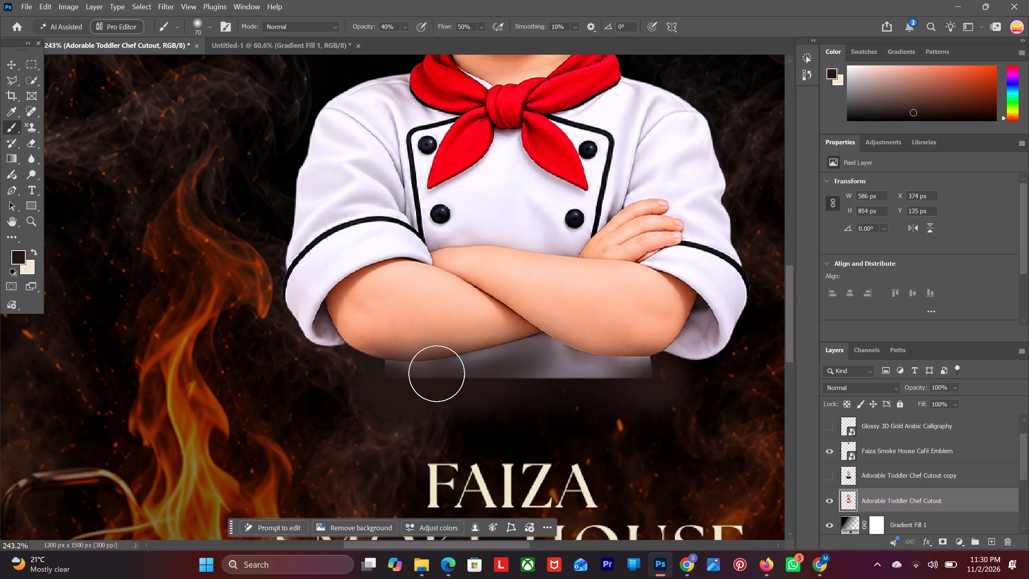
Continue darkening the jacket hem from beneath the left forearm across to its lower-right corner.
{"action": "left_click_drag", "start_coordinate": [437, 374], "coordinate": [447, 372]}
{"action": "left_click_drag", "start_coordinate": [512, 374], "coordinate": [524, 372]}
{"action": "left_click", "coordinate": [544, 370]}
{"action": "double_click", "coordinate": [561, 366]}
{"action": "left_click_drag", "start_coordinate": [577, 372], "coordinate": [586, 372]}
{"action": "left_click_drag", "start_coordinate": [605, 372], "coordinate": [609, 374]}
{"action": "left_click", "coordinate": [624, 376]}
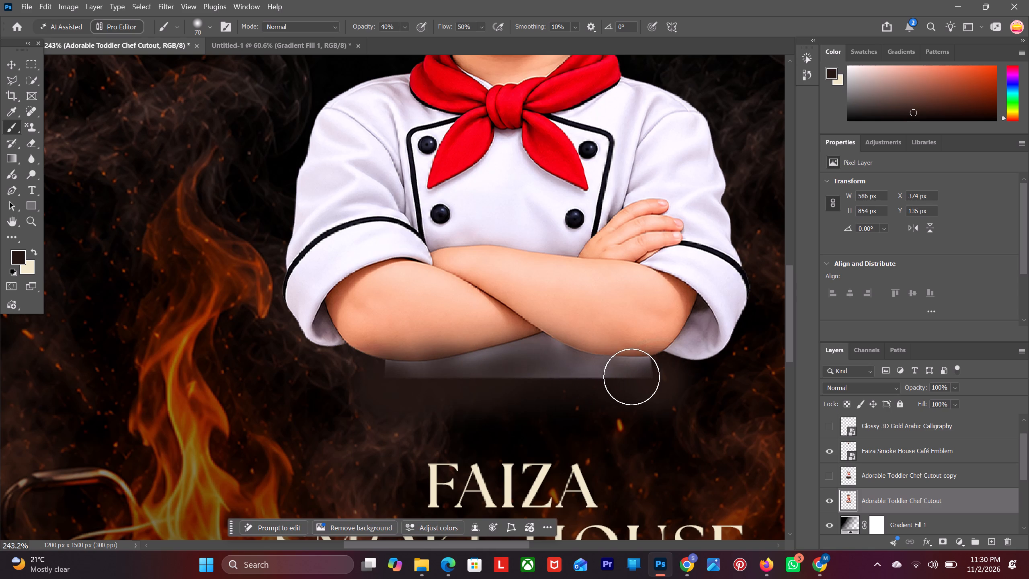
{"action": "left_click", "coordinate": [636, 378]}
{"action": "left_click", "coordinate": [645, 377]}
{"action": "left_click_drag", "start_coordinate": [645, 377], "coordinate": [642, 378]}
Brush back along the whole jacket hem from the right corner to the left corner, deepening the dark brown.
{"action": "left_click", "coordinate": [628, 384]}
{"action": "right_click", "coordinate": [628, 384]}
{"action": "left_click_drag", "start_coordinate": [619, 385], "coordinate": [615, 384]}
{"action": "left_click_drag", "start_coordinate": [609, 382], "coordinate": [599, 380]}
{"action": "left_click_drag", "start_coordinate": [596, 380], "coordinate": [570, 377]}
{"action": "left_click_drag", "start_coordinate": [570, 377], "coordinate": [512, 378]}
{"action": "left_click_drag", "start_coordinate": [520, 375], "coordinate": [539, 372]}
{"action": "left_click", "coordinate": [586, 370]}
{"action": "left_click_drag", "start_coordinate": [590, 371], "coordinate": [575, 378]}
{"action": "left_click_drag", "start_coordinate": [559, 380], "coordinate": [543, 380]}
{"action": "left_click_drag", "start_coordinate": [527, 378], "coordinate": [519, 376]}
{"action": "left_click_drag", "start_coordinate": [509, 374], "coordinate": [459, 368]}
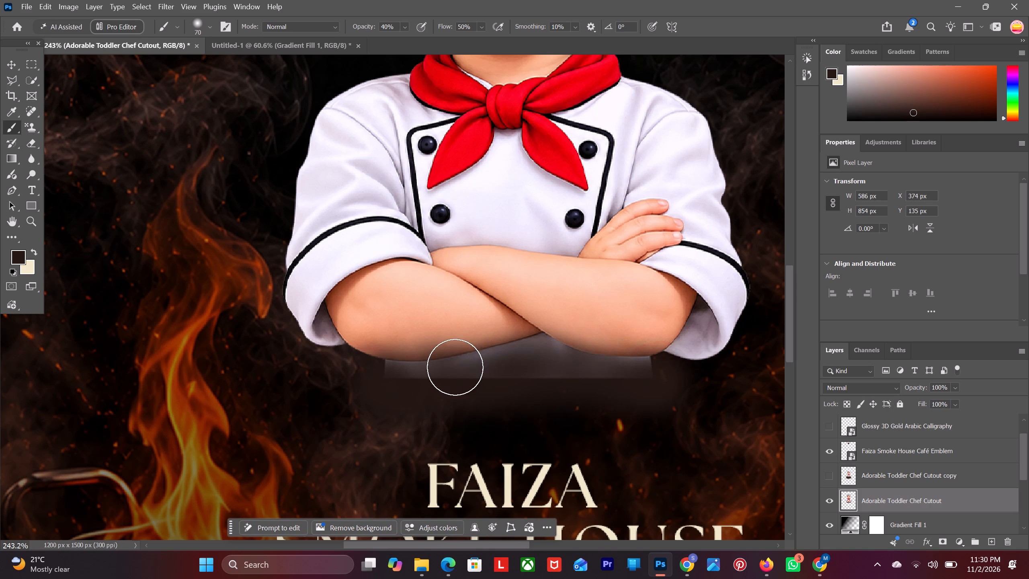
{"action": "left_click_drag", "start_coordinate": [454, 367], "coordinate": [424, 370]}
{"action": "left_click", "coordinate": [408, 364]}
{"action": "left_click", "coordinate": [375, 367]}
{"action": "left_click_drag", "start_coordinate": [362, 370], "coordinate": [363, 375]}
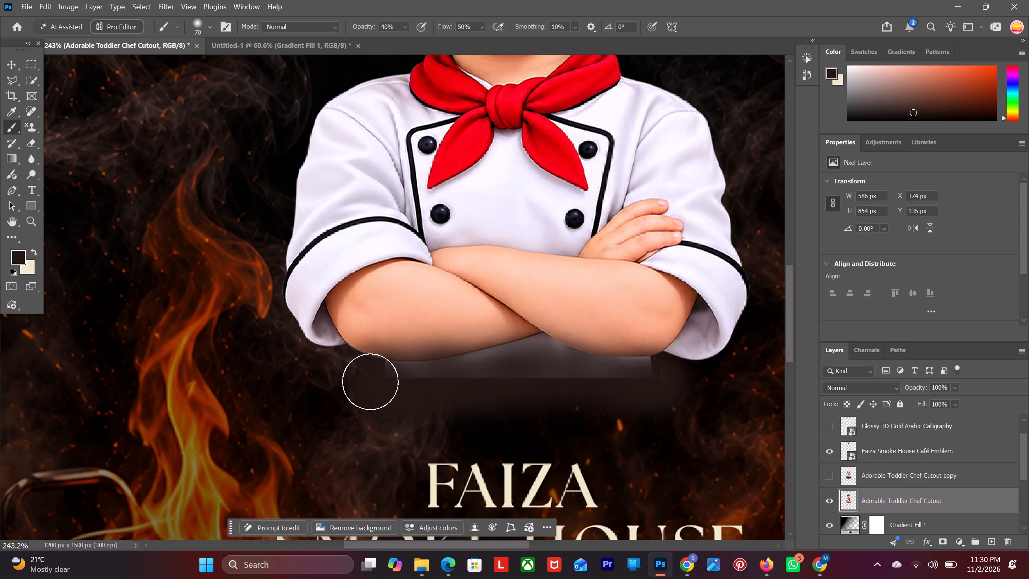
Darken the hem's left half again, brushing up against the underside of the left forearm and the arm crossing.
{"action": "left_click", "coordinate": [370, 381]}
{"action": "left_click", "coordinate": [385, 382]}
{"action": "left_click_drag", "start_coordinate": [395, 380], "coordinate": [399, 379]}
{"action": "left_click_drag", "start_coordinate": [416, 378], "coordinate": [427, 380]}
{"action": "left_click_drag", "start_coordinate": [453, 379], "coordinate": [471, 371]}
{"action": "left_click_drag", "start_coordinate": [497, 365], "coordinate": [506, 363]}
{"action": "left_click", "coordinate": [542, 352]}
{"action": "left_click", "coordinate": [539, 353]}
{"action": "left_click_drag", "start_coordinate": [535, 354], "coordinate": [516, 365]}
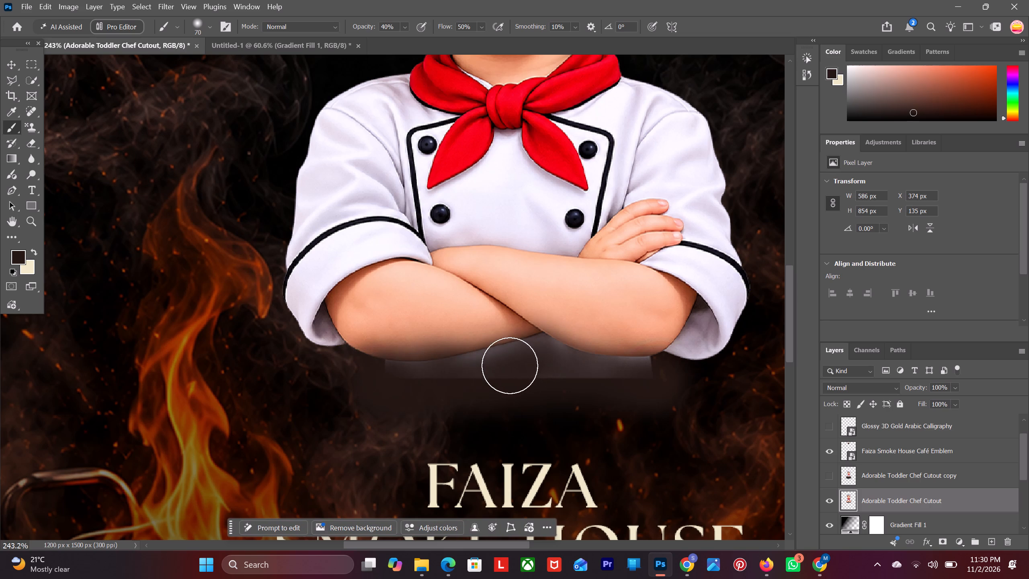
{"action": "left_click_drag", "start_coordinate": [509, 366], "coordinate": [485, 368]}
{"action": "left_click_drag", "start_coordinate": [470, 365], "coordinate": [460, 368]}
{"action": "double_click", "coordinate": [465, 365]}
{"action": "left_click_drag", "start_coordinate": [467, 365], "coordinate": [437, 370]}
{"action": "left_click_drag", "start_coordinate": [420, 367], "coordinate": [410, 367]}
{"action": "triple_click", "coordinate": [390, 363]}
{"action": "left_click_drag", "start_coordinate": [410, 370], "coordinate": [413, 372]}
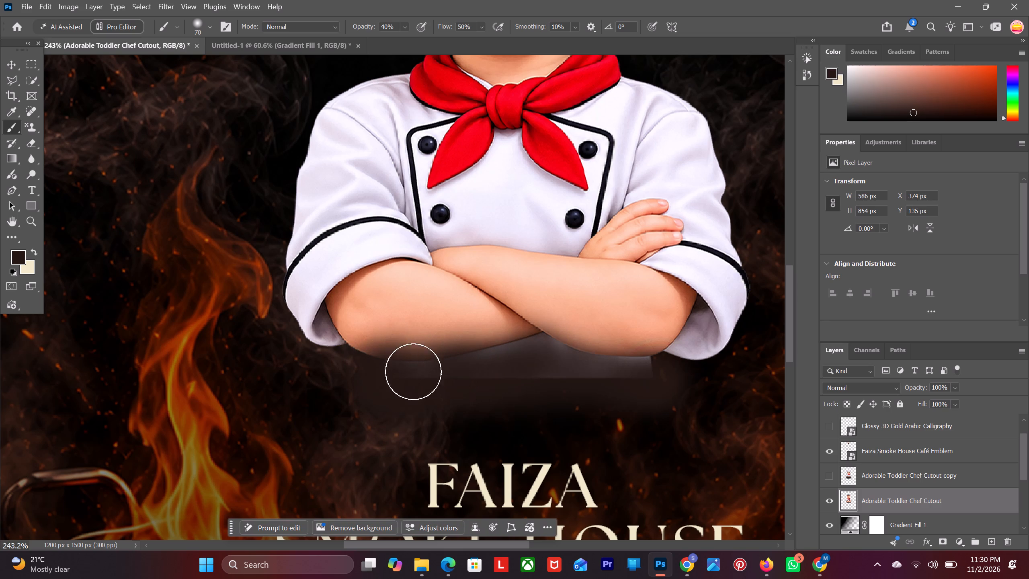
Paint dark brown over the remaining light hem beneath the arm crossing and the right elbow, including the right corner.
{"action": "left_click_drag", "start_coordinate": [413, 372], "coordinate": [444, 376]}
{"action": "left_click_drag", "start_coordinate": [478, 372], "coordinate": [486, 372]}
{"action": "left_click", "coordinate": [522, 370]}
{"action": "left_click", "coordinate": [557, 361]}
{"action": "left_click_drag", "start_coordinate": [545, 368], "coordinate": [533, 374]}
{"action": "left_click_drag", "start_coordinate": [498, 377], "coordinate": [494, 378]}
{"action": "left_click", "coordinate": [511, 363]}
{"action": "double_click", "coordinate": [538, 347]}
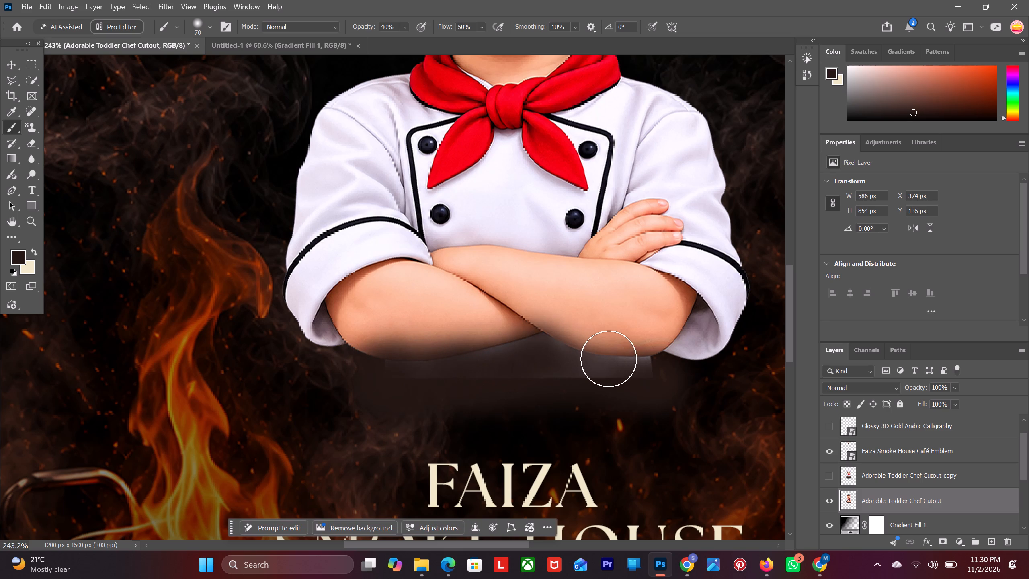
{"action": "left_click", "coordinate": [616, 359]}
{"action": "left_click_drag", "start_coordinate": [625, 362], "coordinate": [631, 368]}
{"action": "double_click", "coordinate": [644, 364]}
{"action": "left_click_drag", "start_coordinate": [645, 368], "coordinate": [638, 378]}
{"action": "left_click_drag", "start_coordinate": [599, 370], "coordinate": [581, 370]}
{"action": "left_click_drag", "start_coordinate": [559, 359], "coordinate": [542, 360]}
{"action": "left_click_drag", "start_coordinate": [528, 353], "coordinate": [519, 350]}
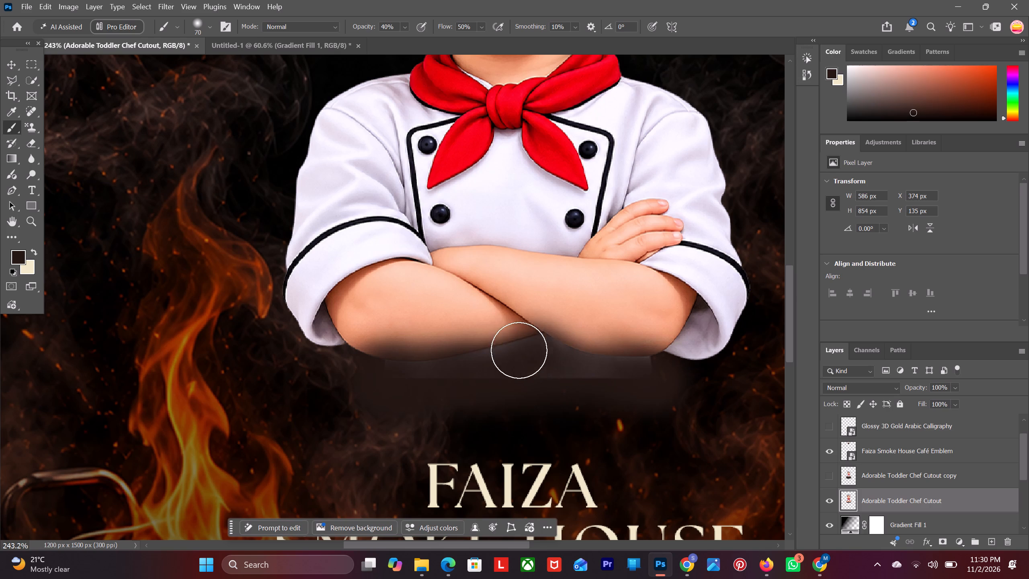
Cover the last traces of the jacket hem below the crossed arms with dark brown, blending up to the forearms' undersides.
{"action": "left_click_drag", "start_coordinate": [519, 350], "coordinate": [520, 351]}
{"action": "left_click_drag", "start_coordinate": [514, 347], "coordinate": [496, 349]}
{"action": "left_click", "coordinate": [488, 349]}
{"action": "left_click_drag", "start_coordinate": [486, 352], "coordinate": [478, 361]}
{"action": "left_click_drag", "start_coordinate": [436, 367], "coordinate": [410, 372]}
{"action": "left_click", "coordinate": [402, 366]}
{"action": "left_click_drag", "start_coordinate": [391, 372], "coordinate": [493, 377]}
{"action": "left_click_drag", "start_coordinate": [502, 371], "coordinate": [514, 373]}
{"action": "left_click", "coordinate": [578, 370]}
{"action": "left_click_drag", "start_coordinate": [551, 376], "coordinate": [537, 382]}
{"action": "left_click_drag", "start_coordinate": [535, 378], "coordinate": [526, 379]}
{"action": "left_click_drag", "start_coordinate": [517, 371], "coordinate": [558, 365]}
{"action": "left_click_drag", "start_coordinate": [598, 357], "coordinate": [578, 366]}
{"action": "left_click", "coordinate": [557, 357]}
{"action": "left_click_drag", "start_coordinate": [550, 356], "coordinate": [527, 367]}
{"action": "double_click", "coordinate": [524, 364]}
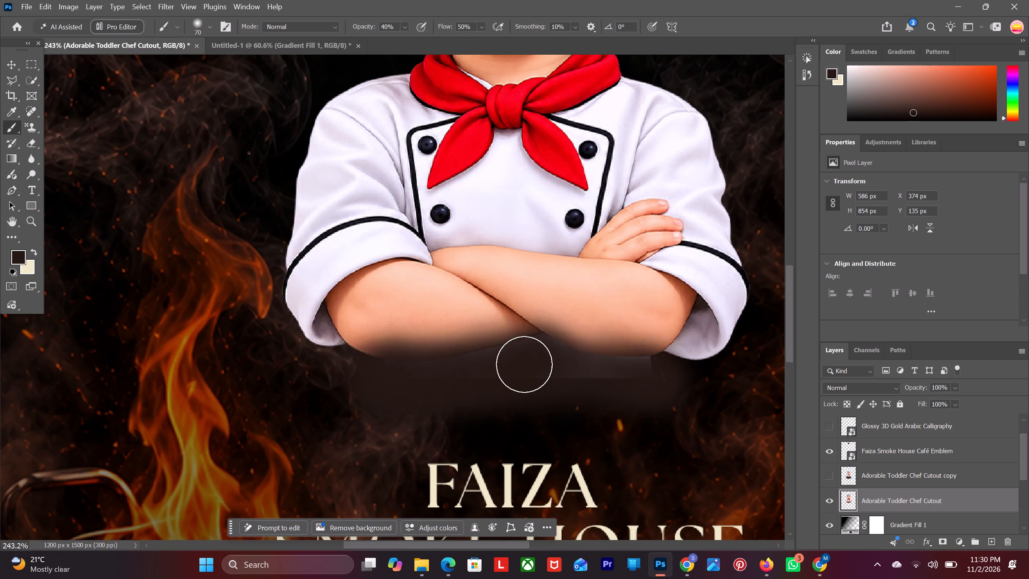
{"action": "left_click_drag", "start_coordinate": [534, 359], "coordinate": [535, 363]}
{"action": "left_click_drag", "start_coordinate": [535, 364], "coordinate": [530, 368]}
{"action": "left_click_drag", "start_coordinate": [526, 368], "coordinate": [519, 370]}
{"action": "left_click_drag", "start_coordinate": [524, 370], "coordinate": [529, 371]}
{"action": "left_click_drag", "start_coordinate": [539, 369], "coordinate": [554, 374]}
{"action": "left_click", "coordinate": [588, 372]}
{"action": "left_click", "coordinate": [590, 371]}
{"action": "triple_click", "coordinate": [594, 370]}
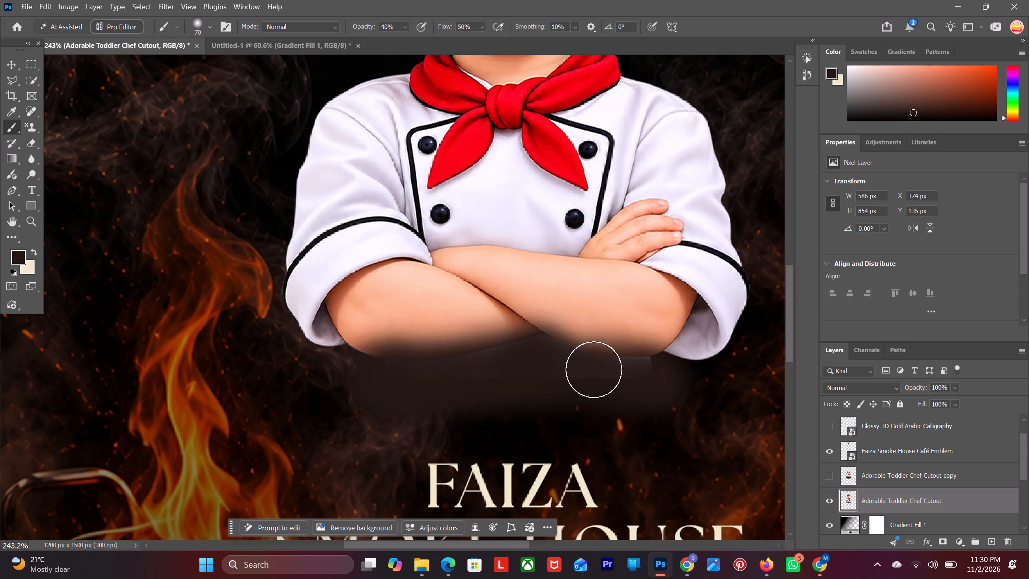
Enlarge the brush to 93 px and paint over the remaining jacket corner beneath the right elbow and cuff.
{"action": "right_click_drag", "start_coordinate": [594, 370], "coordinate": [600, 369]}
{"action": "right_click", "coordinate": [537, 352]}
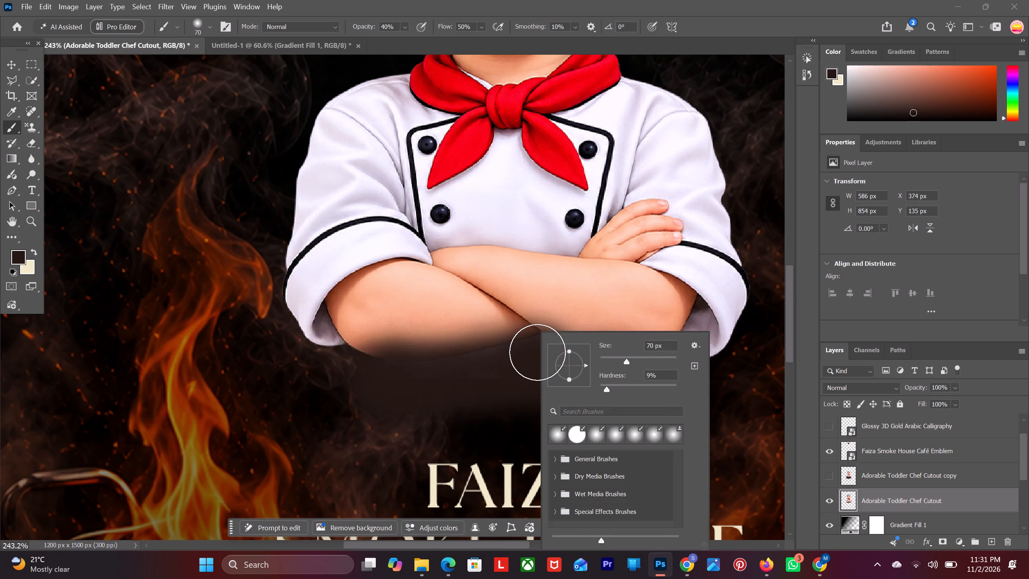
{"action": "left_click", "coordinate": [496, 352]}
{"action": "right_click_drag", "start_coordinate": [500, 356], "coordinate": [517, 357], "text": "alt"}
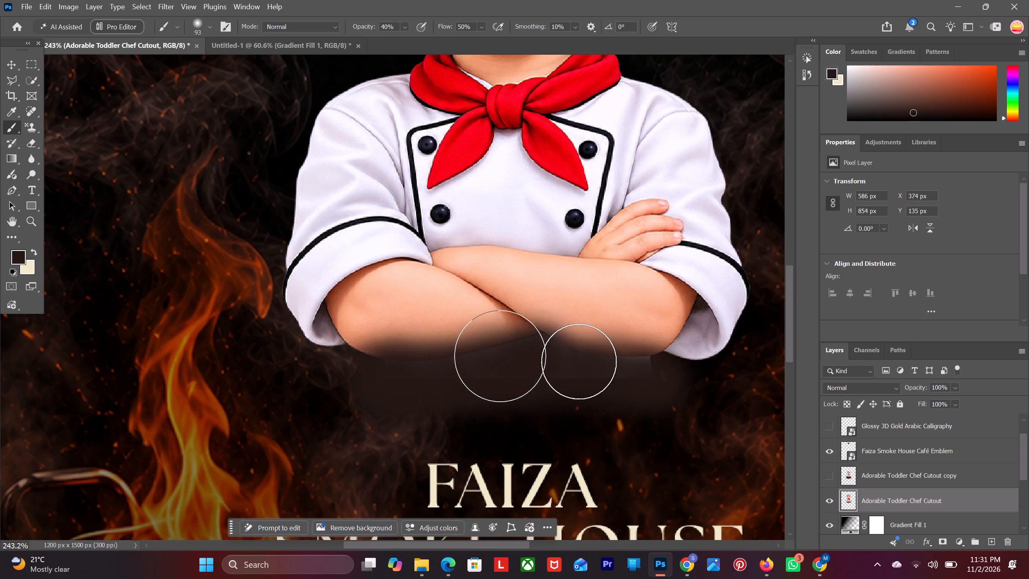
{"action": "left_click", "coordinate": [579, 361]}
{"action": "left_click", "coordinate": [622, 373]}
{"action": "left_click", "coordinate": [629, 371]}
{"action": "left_click", "coordinate": [632, 369]}
{"action": "left_click", "coordinate": [637, 364]}
{"action": "left_click_drag", "start_coordinate": [640, 367], "coordinate": [642, 382]}
{"action": "left_click", "coordinate": [676, 368]}
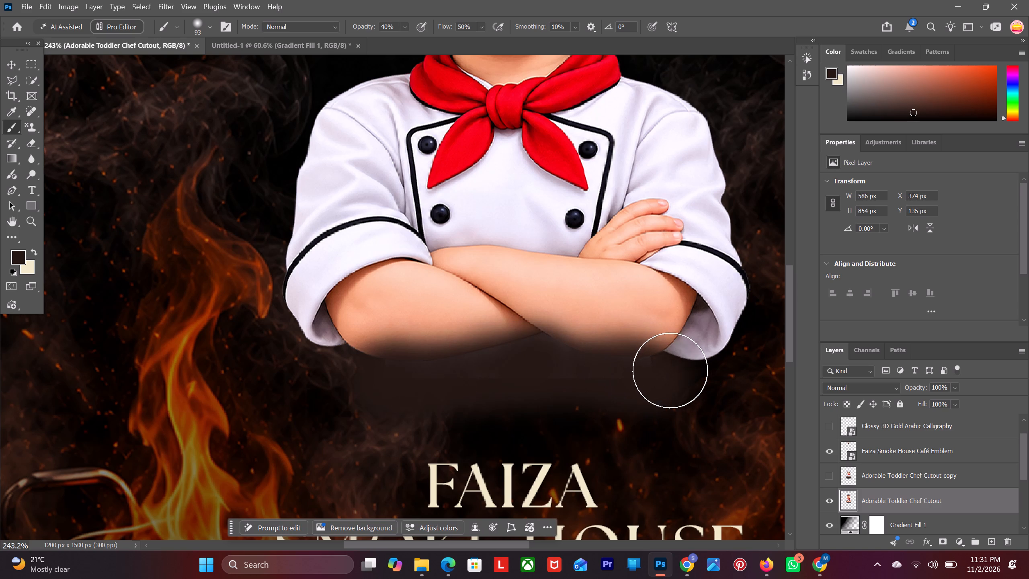
Spread the dark brown patch downward below the crossed arms, smoothing it between the right elbow and the left forearm.
{"action": "left_click_drag", "start_coordinate": [650, 388], "coordinate": [636, 398]}
{"action": "left_click_drag", "start_coordinate": [623, 398], "coordinate": [604, 398]}
{"action": "left_click", "coordinate": [537, 380]}
{"action": "left_click_drag", "start_coordinate": [533, 381], "coordinate": [507, 386]}
{"action": "double_click", "coordinate": [505, 384]}
{"action": "left_click_drag", "start_coordinate": [503, 381], "coordinate": [494, 384]}
{"action": "left_click_drag", "start_coordinate": [494, 384], "coordinate": [454, 389]}
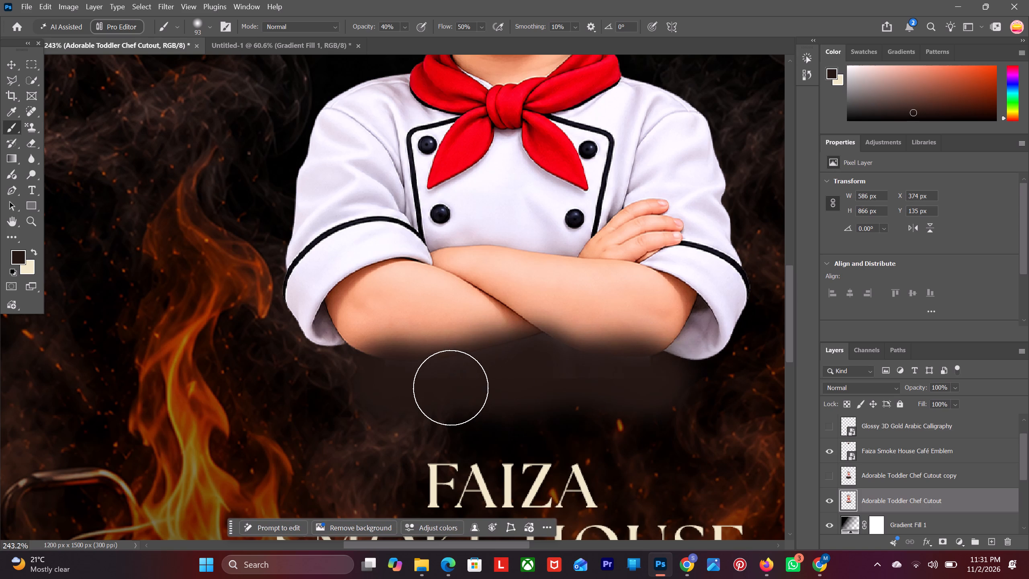
{"action": "left_click", "coordinate": [451, 388]}
{"action": "left_click_drag", "start_coordinate": [451, 388], "coordinate": [466, 385]}
{"action": "left_click", "coordinate": [552, 371]}
{"action": "left_click_drag", "start_coordinate": [555, 374], "coordinate": [555, 379]}
{"action": "left_click", "coordinate": [578, 379]}
{"action": "left_click_drag", "start_coordinate": [572, 385], "coordinate": [548, 389]}
{"action": "left_click_drag", "start_coordinate": [515, 385], "coordinate": [507, 388]}
{"action": "left_click", "coordinate": [494, 381]}
Blend the left forearm's underside and the area below the arm crossing with long dark brown strokes.
{"action": "scroll", "coordinate": [482, 379], "scroll_direction": "down", "scroll_amount": 2, "text": "alt"}
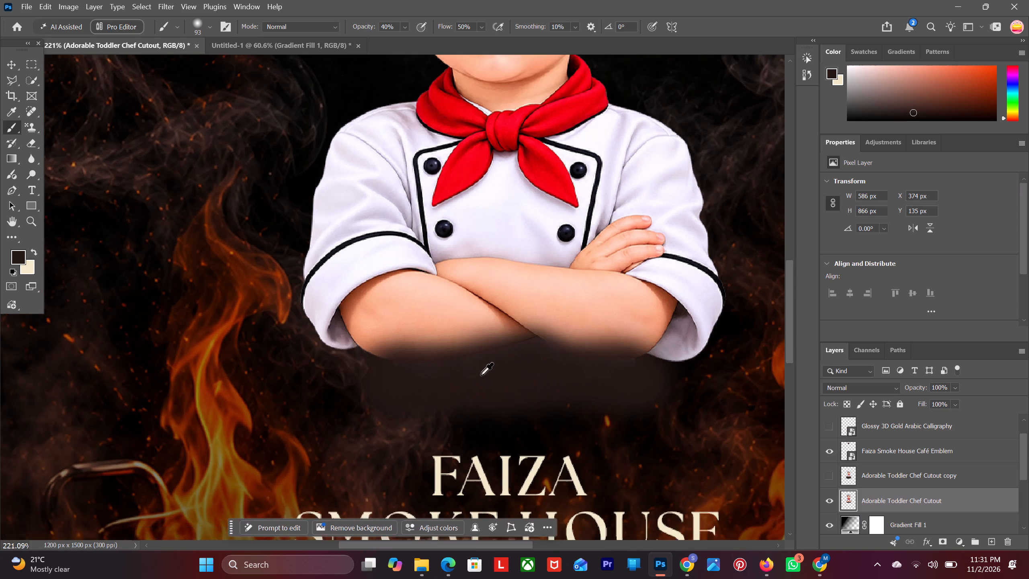
{"action": "scroll", "coordinate": [481, 375], "scroll_direction": "down", "scroll_amount": 2, "text": "alt"}
{"action": "left_click_drag", "start_coordinate": [376, 367], "coordinate": [405, 378]}
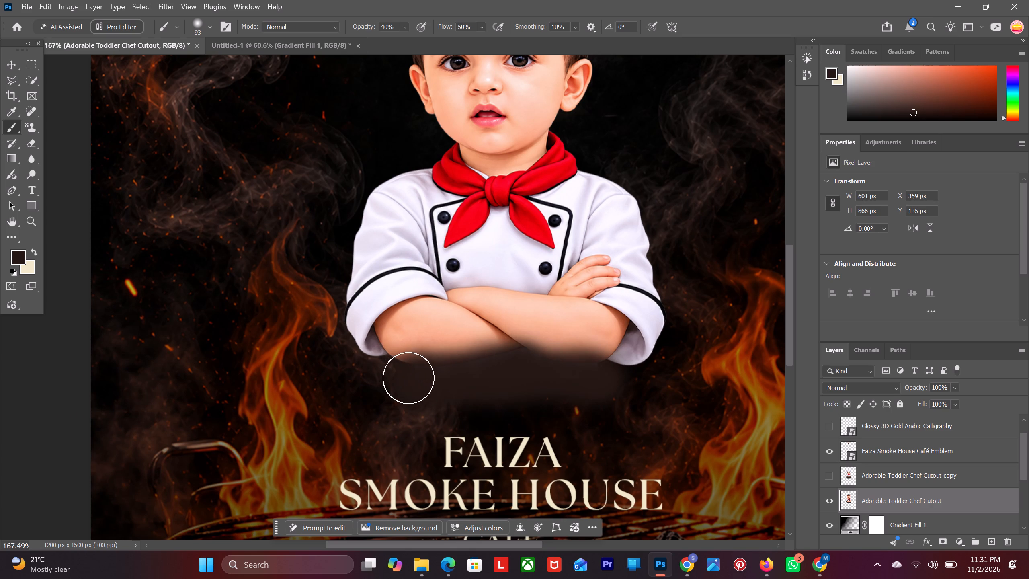
{"action": "left_click_drag", "start_coordinate": [390, 359], "coordinate": [478, 395]}
{"action": "left_click_drag", "start_coordinate": [381, 347], "coordinate": [468, 374]}
{"action": "left_click_drag", "start_coordinate": [446, 354], "coordinate": [476, 373]}
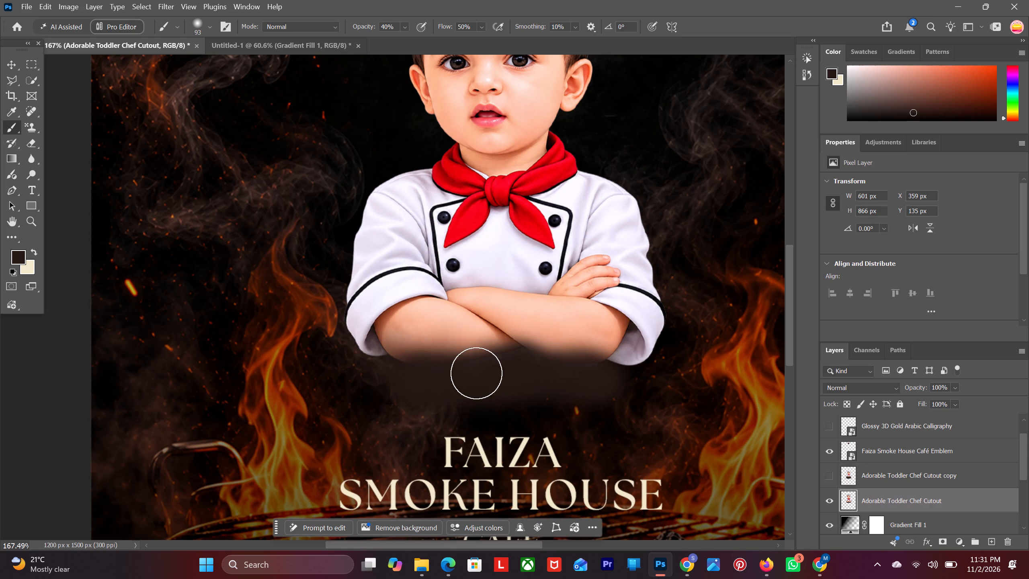
{"action": "left_click_drag", "start_coordinate": [476, 373], "coordinate": [572, 383]}
{"action": "left_click_drag", "start_coordinate": [486, 354], "coordinate": [582, 369]}
Shade the bottom of the right cuff and elbow with dark brown strokes running inward beneath the arm.
{"action": "left_click_drag", "start_coordinate": [629, 338], "coordinate": [583, 387]}
{"action": "left_click_drag", "start_coordinate": [639, 353], "coordinate": [601, 388]}
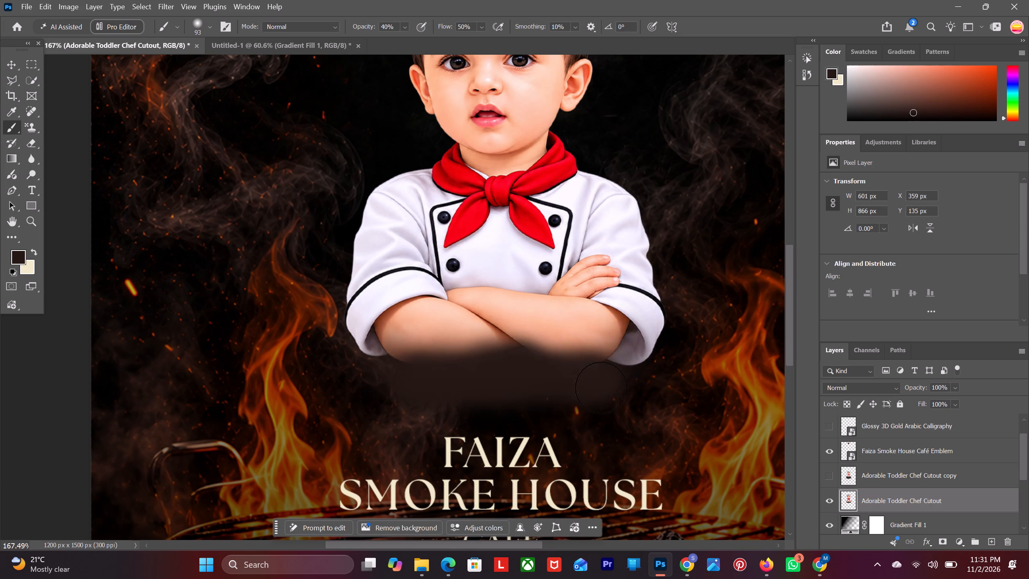
{"action": "left_click_drag", "start_coordinate": [601, 388], "coordinate": [594, 388]}
{"action": "left_click_drag", "start_coordinate": [643, 341], "coordinate": [623, 373]}
{"action": "left_click_drag", "start_coordinate": [618, 361], "coordinate": [586, 376]}
{"action": "left_click_drag", "start_coordinate": [579, 365], "coordinate": [534, 378]}
Smooth the fade beneath the crossed arms with overlapping dark brown brush strokes running between both elbows and cuffs.
{"action": "left_click_drag", "start_coordinate": [385, 355], "coordinate": [427, 376]}
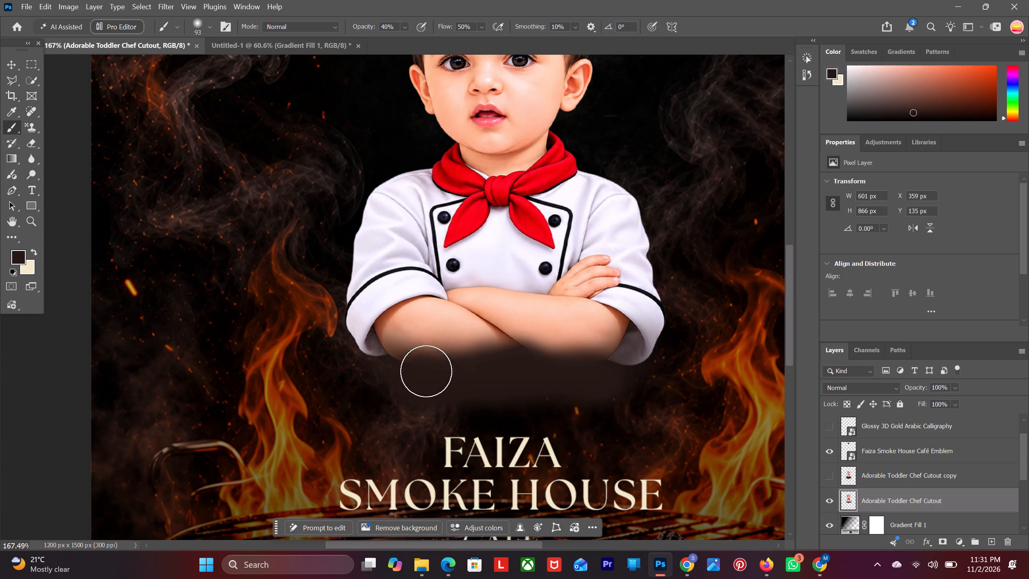
{"action": "left_click_drag", "start_coordinate": [383, 351], "coordinate": [547, 402]}
{"action": "left_click_drag", "start_coordinate": [484, 354], "coordinate": [564, 358]}
{"action": "left_click_drag", "start_coordinate": [596, 346], "coordinate": [588, 359]}
{"action": "left_click_drag", "start_coordinate": [589, 360], "coordinate": [584, 364]}
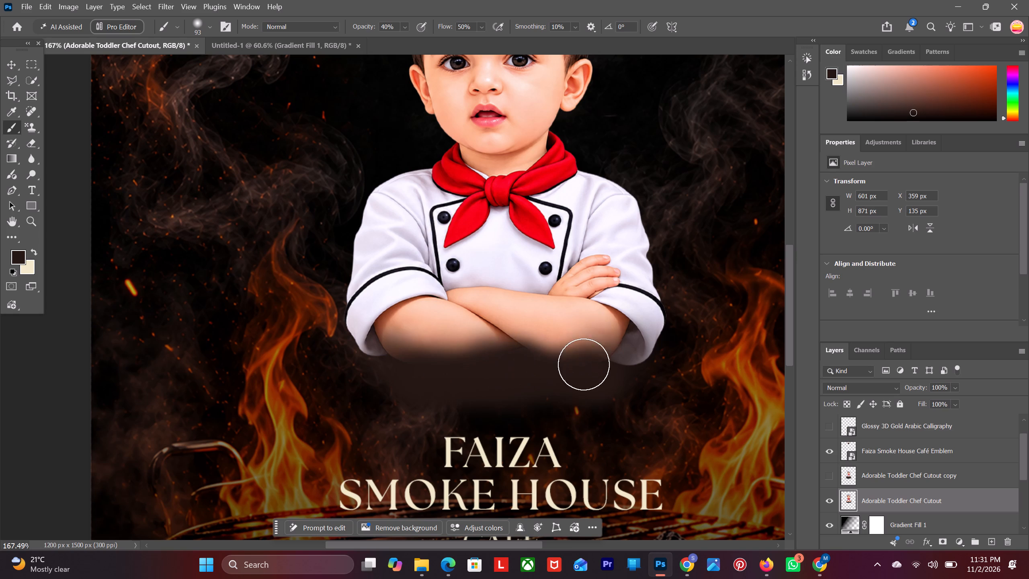
{"action": "left_click_drag", "start_coordinate": [584, 364], "coordinate": [580, 365]}
{"action": "left_click_drag", "start_coordinate": [648, 337], "coordinate": [614, 364]}
{"action": "left_click_drag", "start_coordinate": [610, 367], "coordinate": [492, 379]}
{"action": "left_click_drag", "start_coordinate": [406, 344], "coordinate": [514, 385]}
{"action": "left_click_drag", "start_coordinate": [453, 365], "coordinate": [463, 371]}
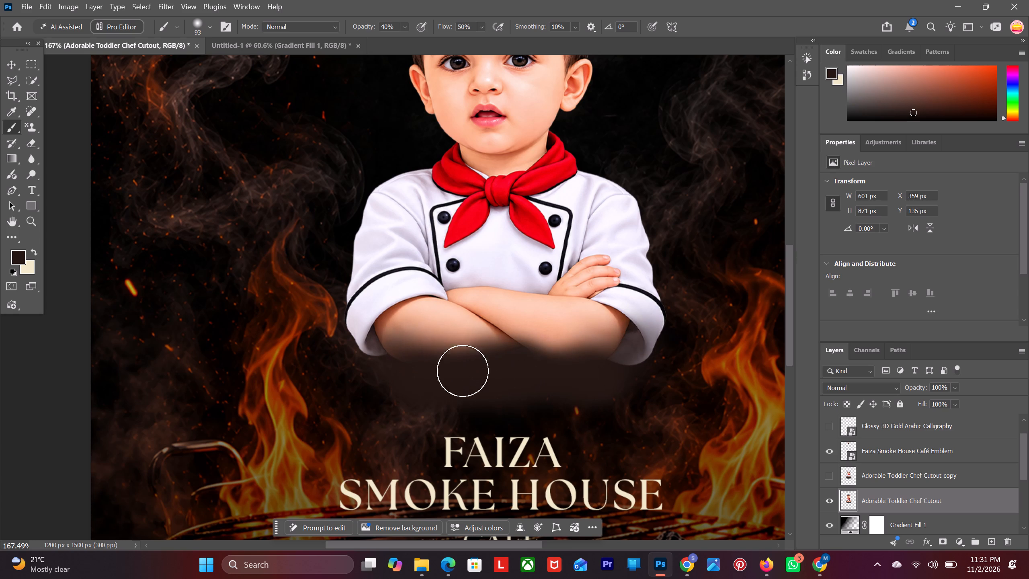
{"action": "left_click_drag", "start_coordinate": [463, 371], "coordinate": [557, 383]}
{"action": "left_click_drag", "start_coordinate": [631, 330], "coordinate": [448, 394]}
{"action": "left_click_drag", "start_coordinate": [553, 359], "coordinate": [491, 365]}
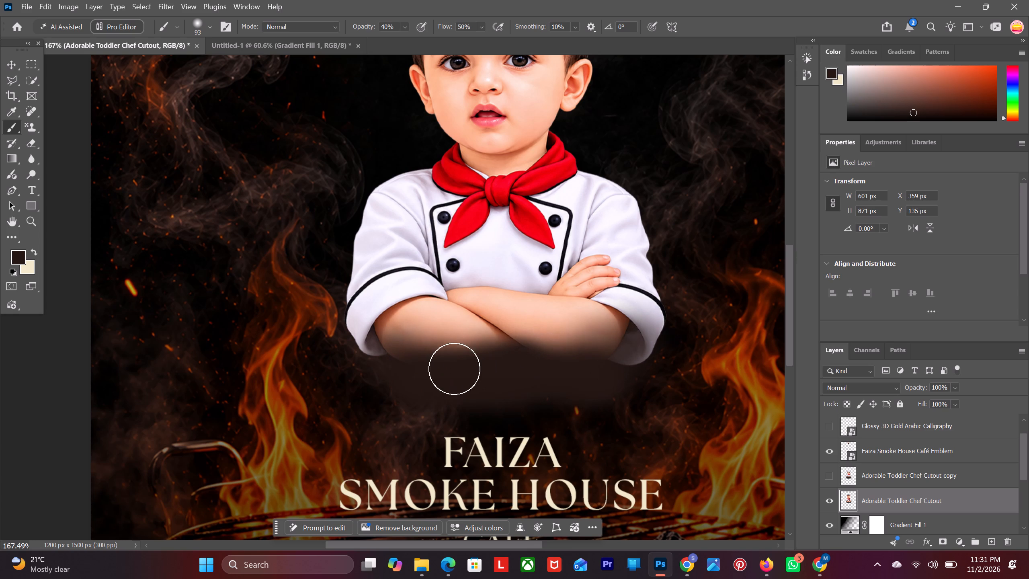
Hide the Adorable Toddler Chef Cutout layer and show the Adorable Toddler Chef Cutout copy layer in its place.
{"action": "scroll", "coordinate": [503, 382], "scroll_direction": "down", "scroll_amount": 3, "text": "alt"}
{"action": "scroll", "coordinate": [503, 382], "scroll_direction": "up", "scroll_amount": 3}
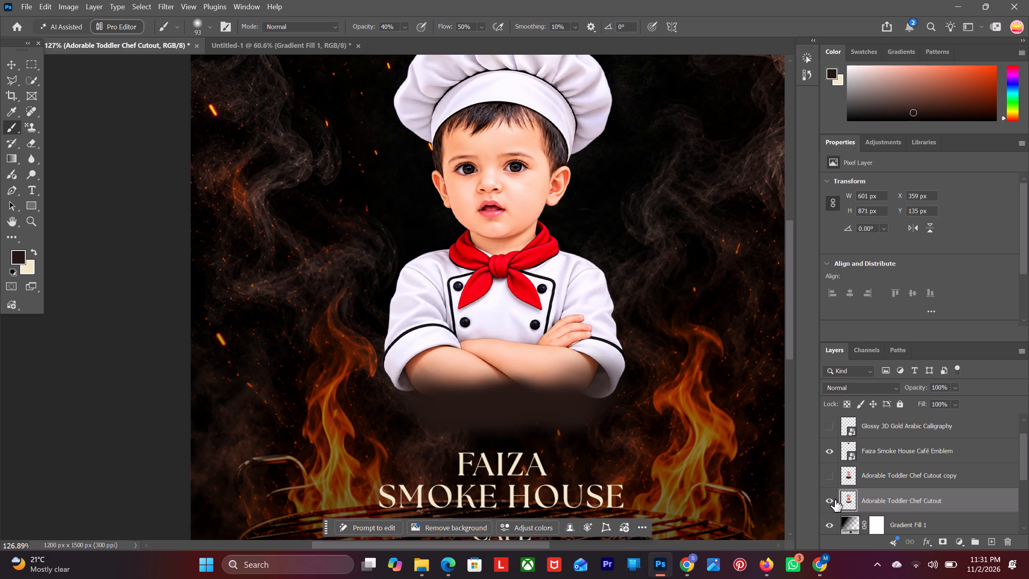
{"action": "left_click", "coordinate": [832, 478]}
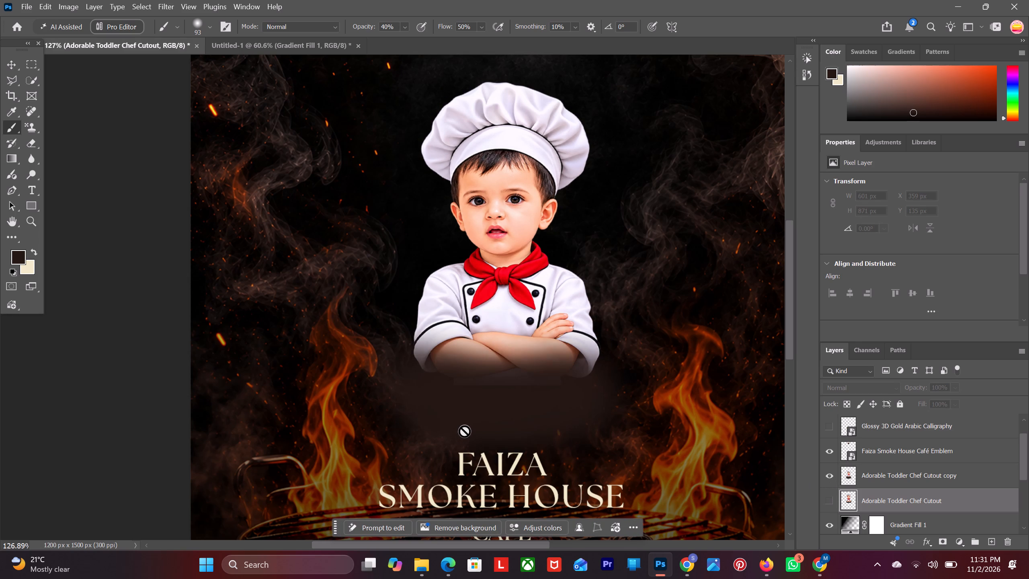
Make the Glossy 3D Gold Arabic Calligraphy layer visible and deselect all layers.
{"action": "left_click", "coordinate": [10, 68]}
{"action": "scroll", "coordinate": [484, 267], "scroll_direction": "down", "scroll_amount": 2, "text": "alt"}
{"action": "scroll", "coordinate": [486, 269], "scroll_direction": "up", "scroll_amount": 3}
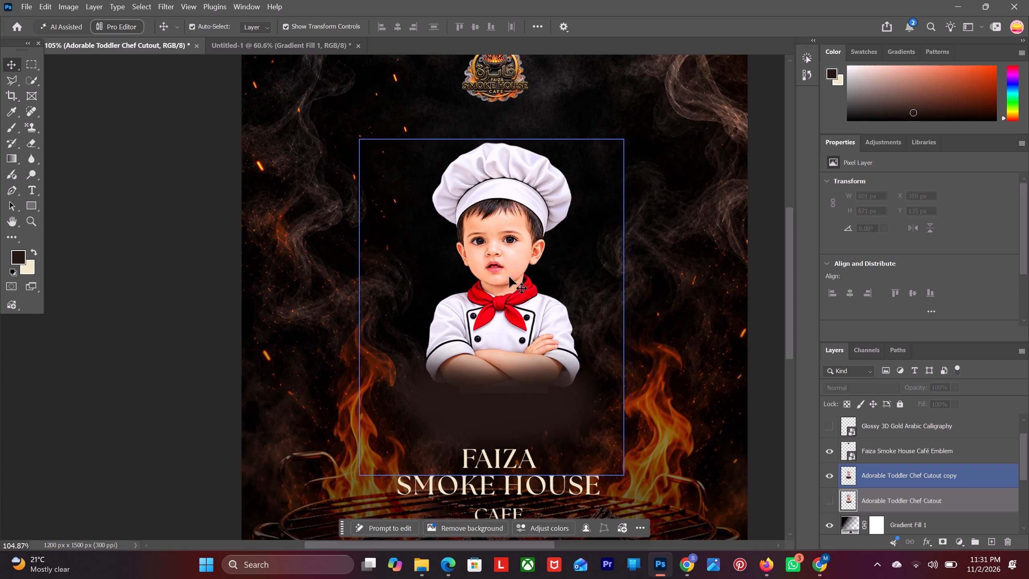
{"action": "scroll", "coordinate": [482, 340], "scroll_direction": "down", "scroll_amount": 2}
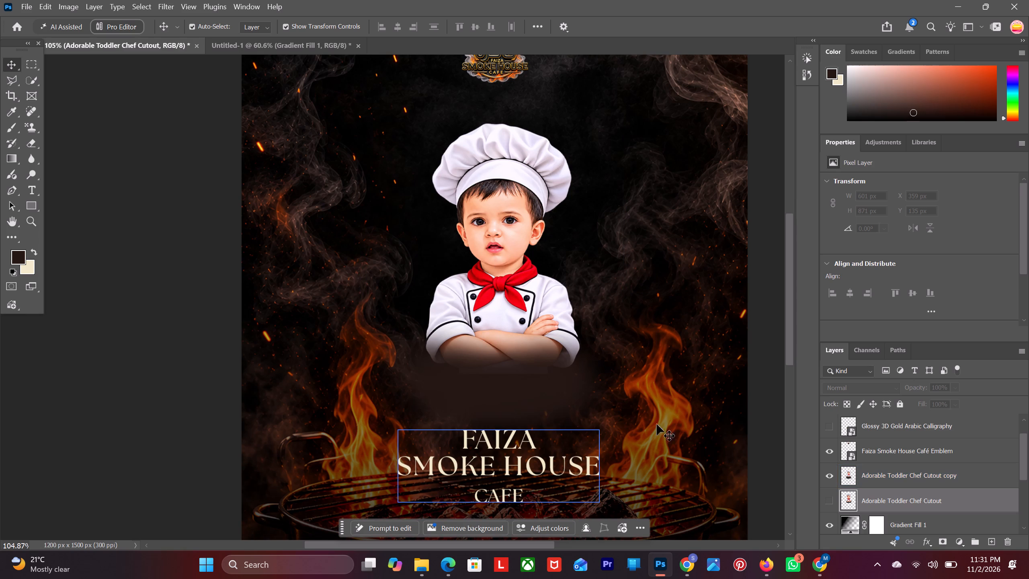
{"action": "left_click", "coordinate": [832, 427]}
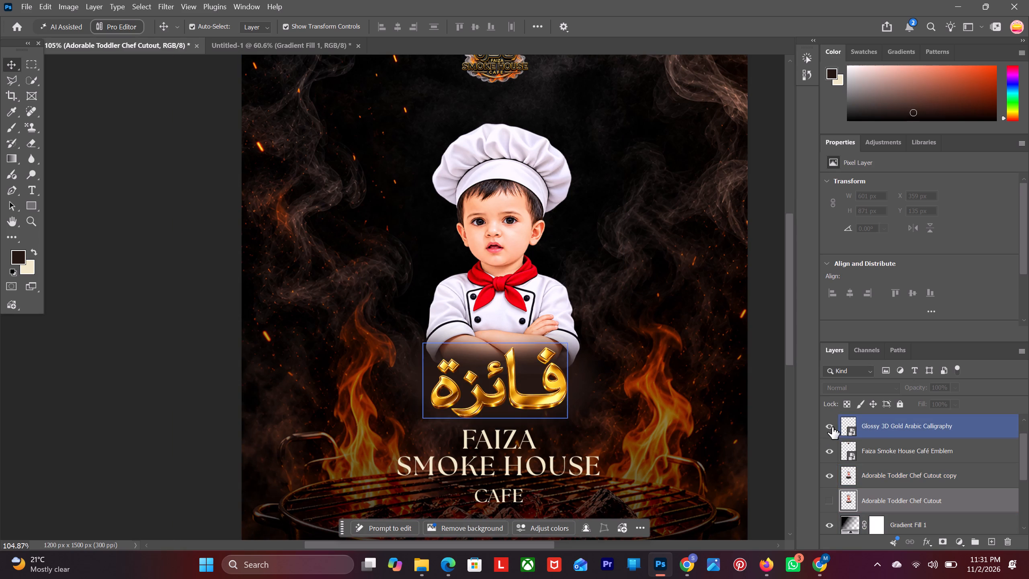
{"action": "left_click", "coordinate": [156, 323]}
{"action": "scroll", "coordinate": [155, 323], "scroll_direction": "down", "scroll_amount": 9}
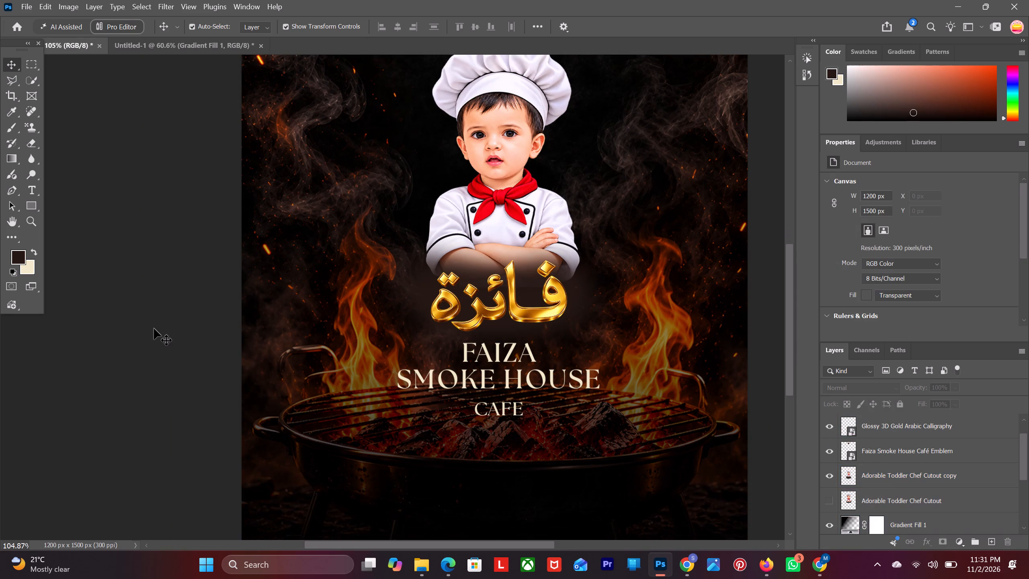
Review the full poster composition, checking the chef, the gold calligraphy and the cafe name against the grill background.
{"action": "scroll", "coordinate": [154, 329], "scroll_direction": "down", "scroll_amount": 10}
{"action": "scroll", "coordinate": [154, 331], "scroll_direction": "up", "scroll_amount": 7}
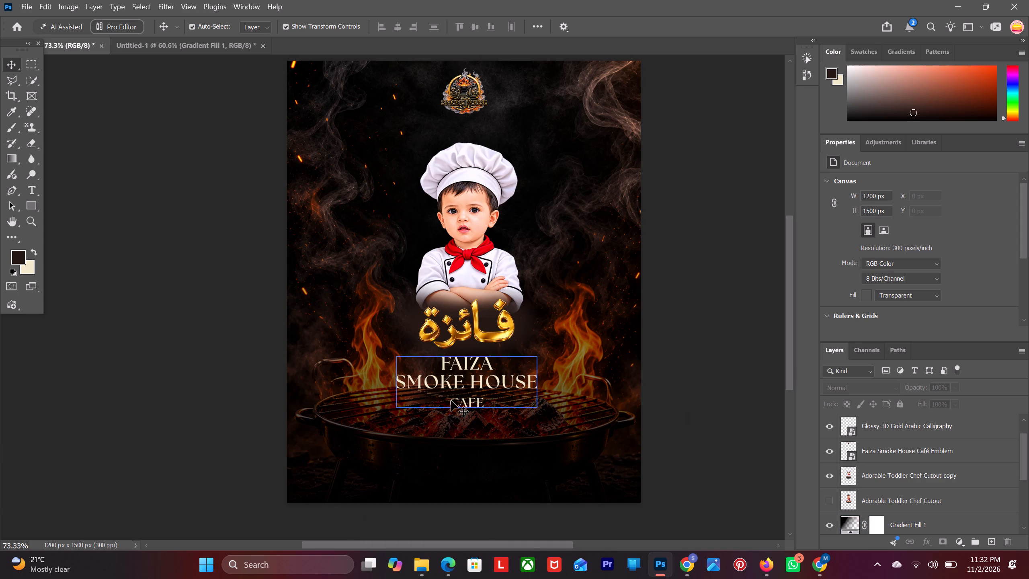
{"action": "left_click", "coordinate": [454, 388]}
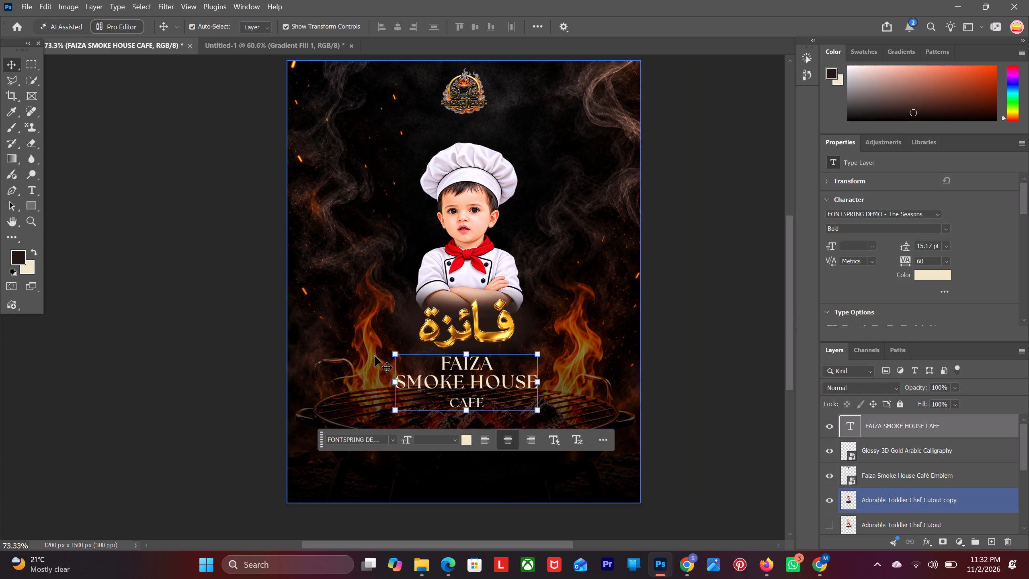
{"action": "left_click", "coordinate": [7, 59]}
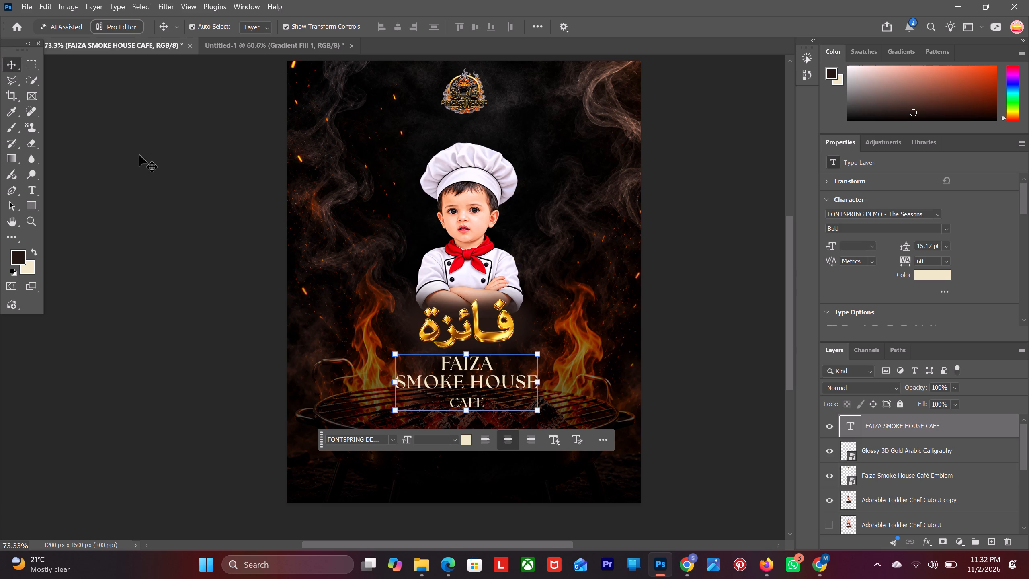
{"action": "scroll", "coordinate": [153, 180], "scroll_direction": "up", "scroll_amount": 2}
{"action": "left_click", "coordinate": [154, 191]}
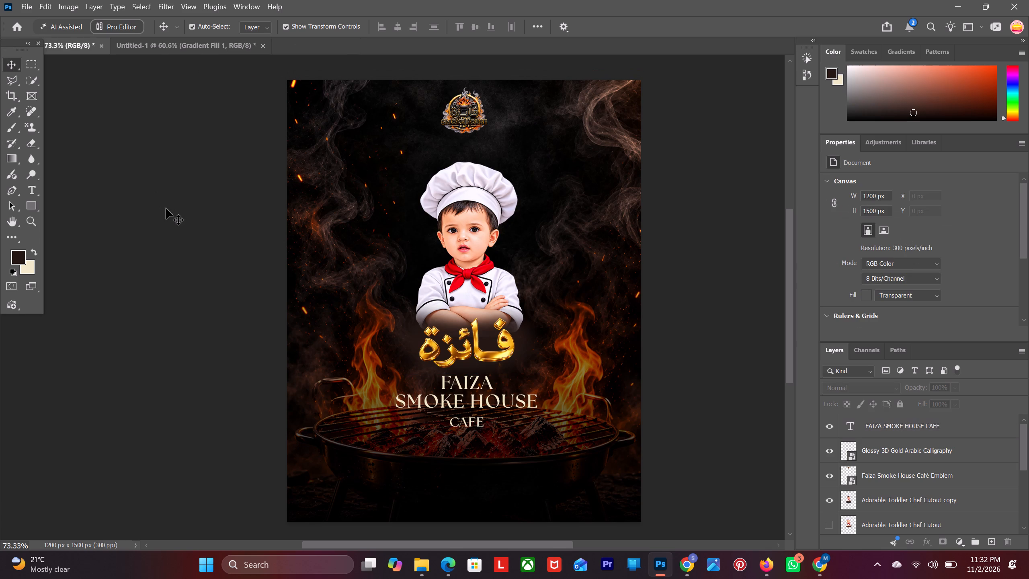
{"action": "scroll", "coordinate": [166, 208], "scroll_direction": "down", "scroll_amount": 1, "text": "alt"}
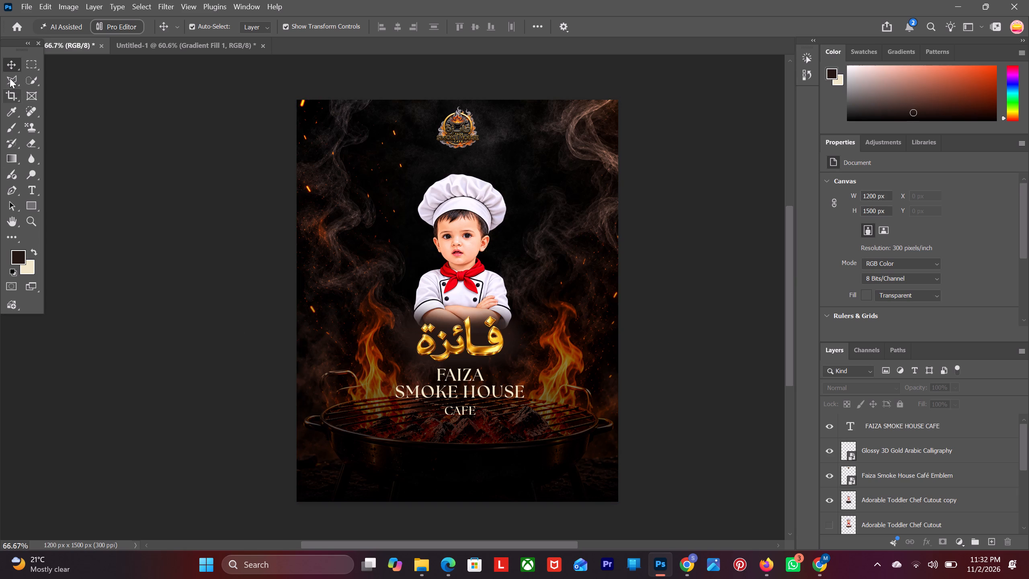
{"action": "left_click", "coordinate": [10, 60]}
{"action": "left_click", "coordinate": [246, 289]}
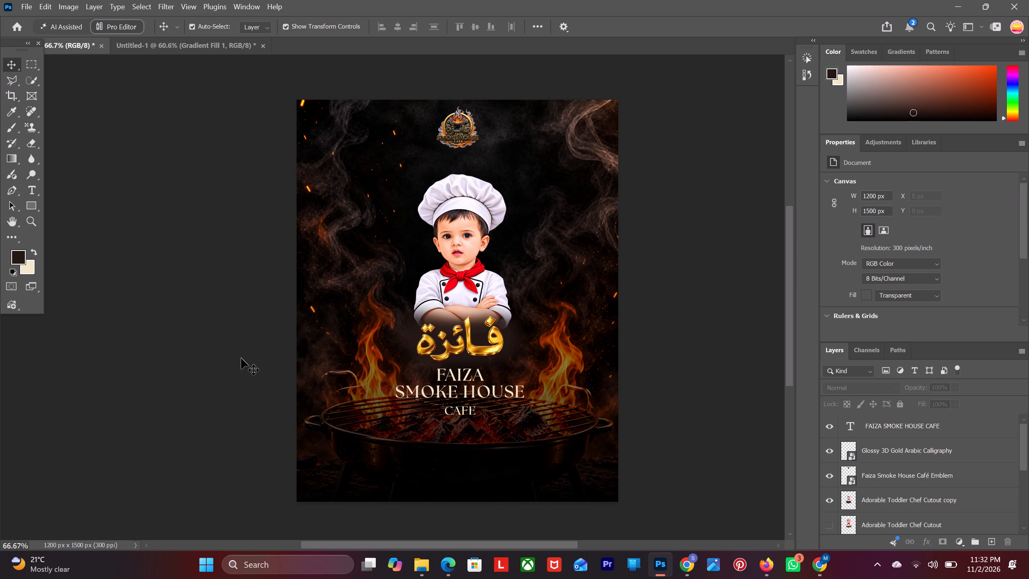
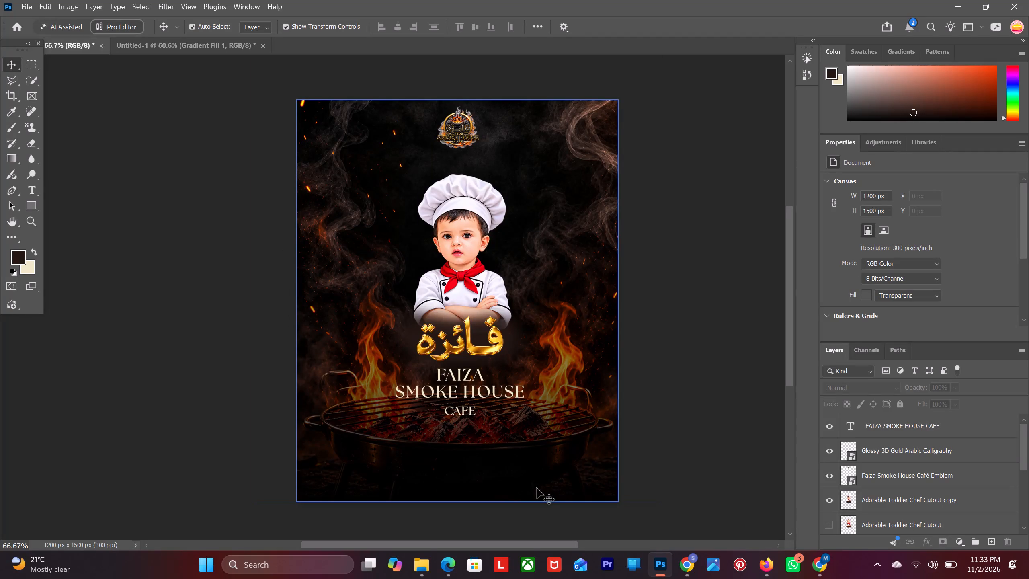
Save the Faiza Smoke House Cafe poster document with all layers deselected and the whole canvas in view.
{"action": "scroll", "coordinate": [299, 312], "scroll_direction": "down", "scroll_amount": 3}
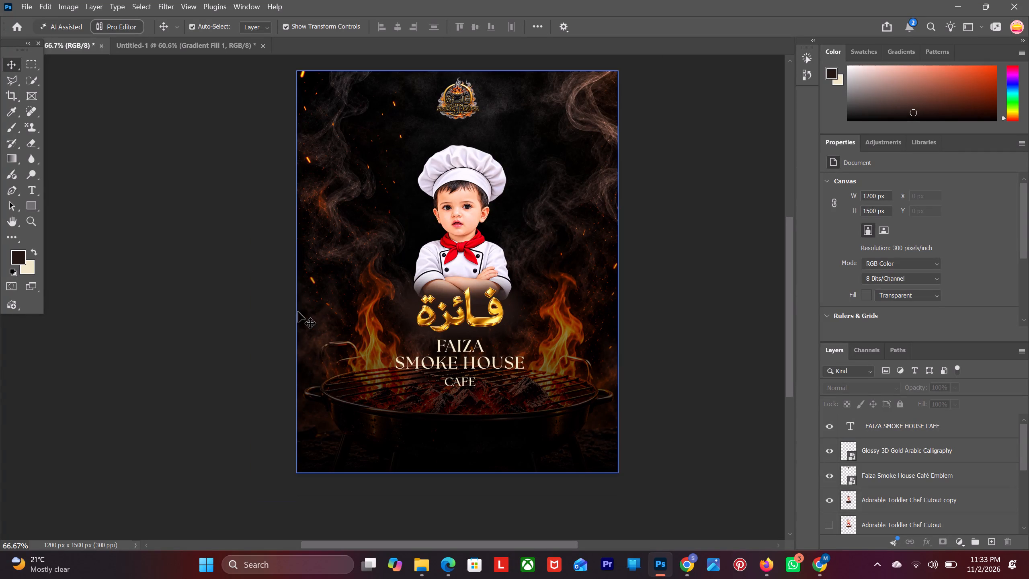
{"action": "left_click", "coordinate": [182, 273]}
{"action": "scroll", "coordinate": [180, 280], "scroll_direction": "down", "scroll_amount": 3}
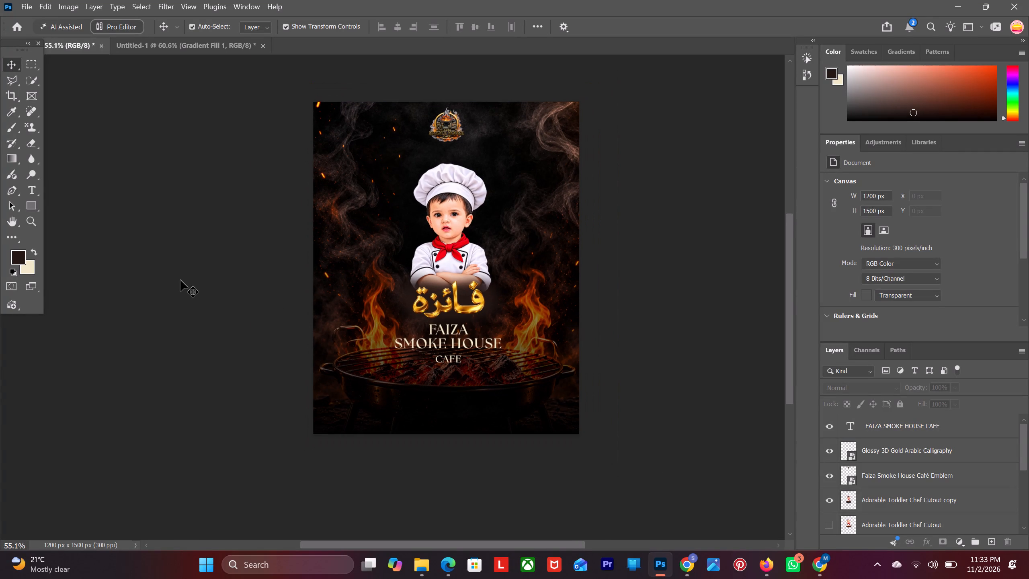
{"action": "key", "text": "ctrl+s"}
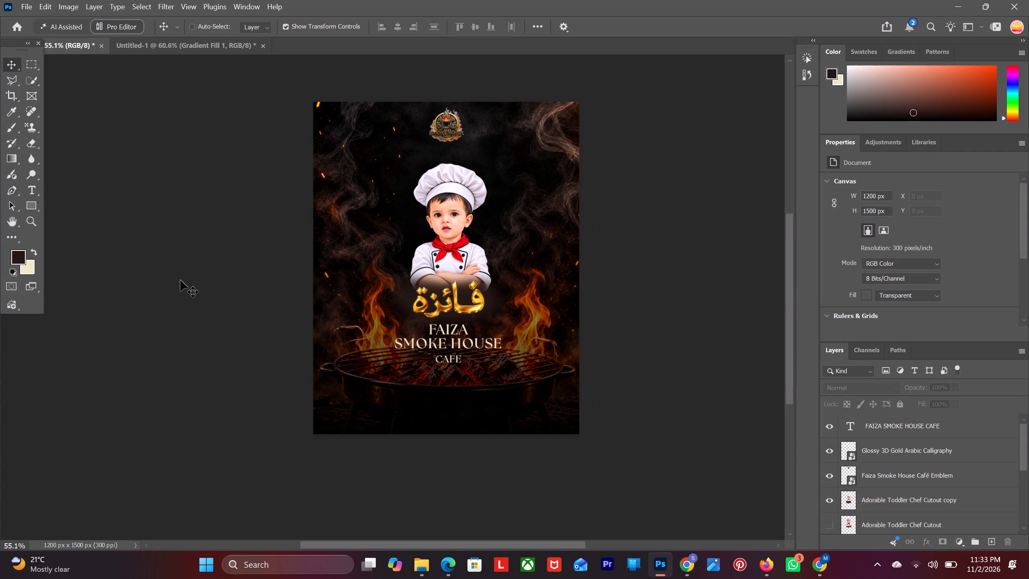
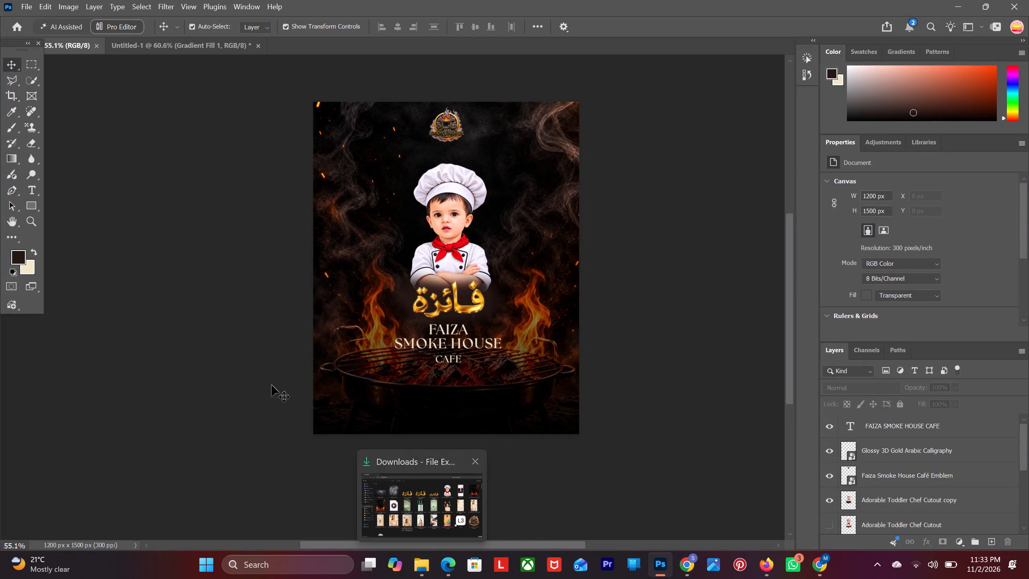
{"action": "left_click", "coordinate": [454, 572]}
{"action": "left_click", "coordinate": [619, 9]}
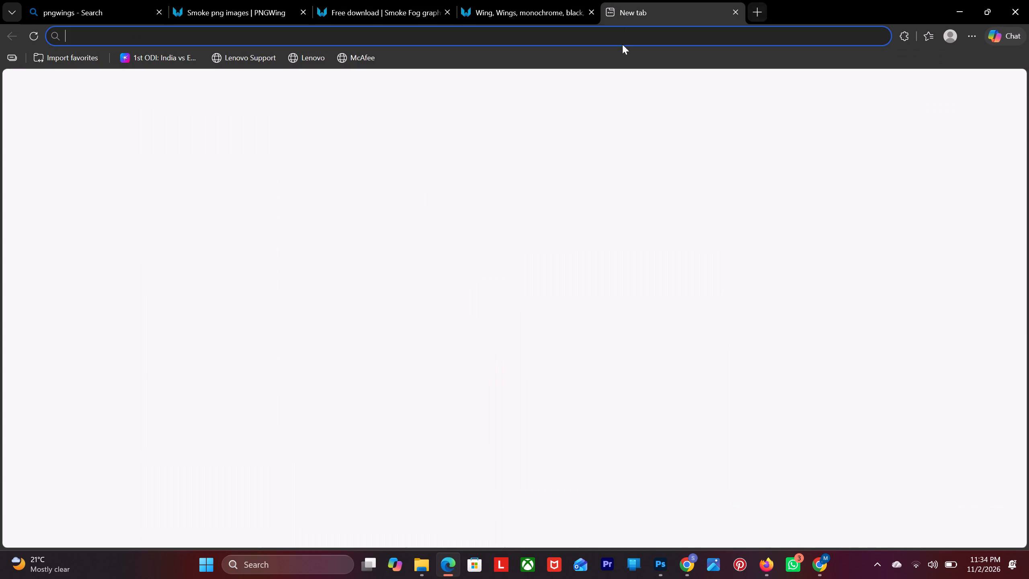
{"action": "left_click", "coordinate": [682, 575]}
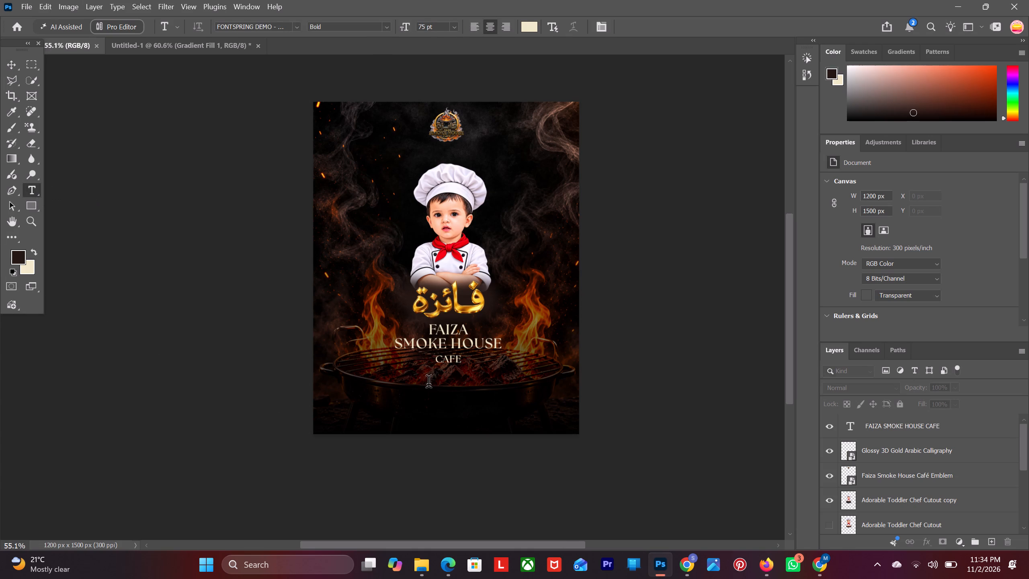
{"action": "key", "text": "ctrl+v"}
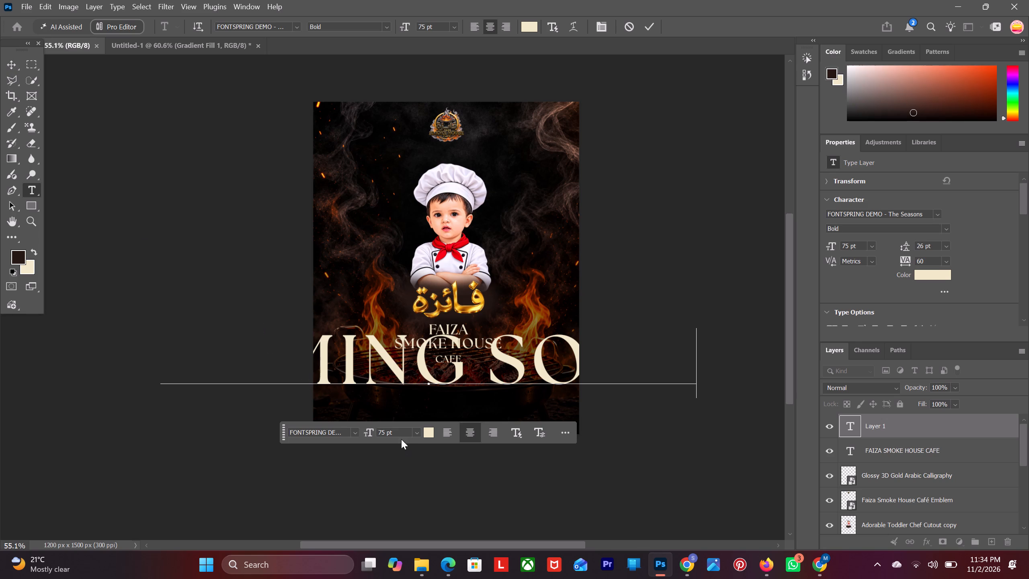
Set the COMING SOON text's font size to 20 pt.
{"action": "left_click_drag", "start_coordinate": [400, 433], "coordinate": [358, 429]}
{"action": "type", "text": "20"}
{"action": "key", "text": "Return"}
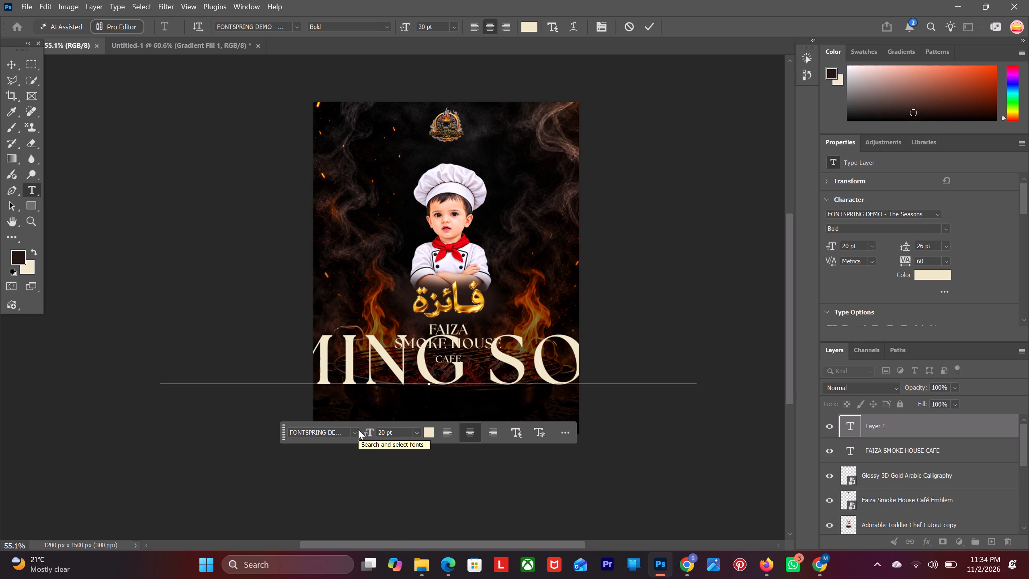
{"action": "left_click", "coordinate": [14, 71]}
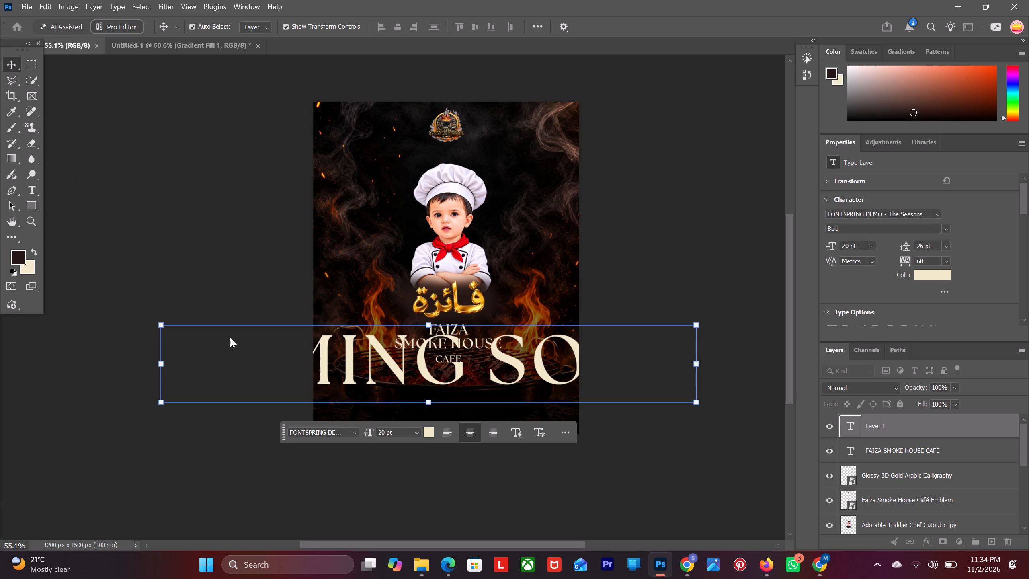
{"action": "left_click_drag", "start_coordinate": [390, 431], "coordinate": [378, 432]}
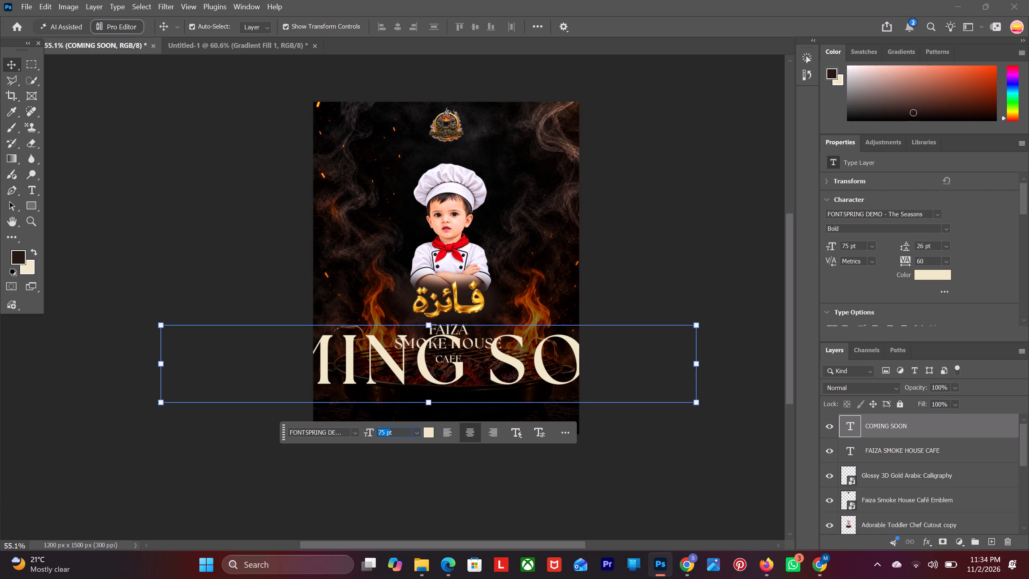
{"action": "type", "text": "20"}
{"action": "key", "text": "Return"}
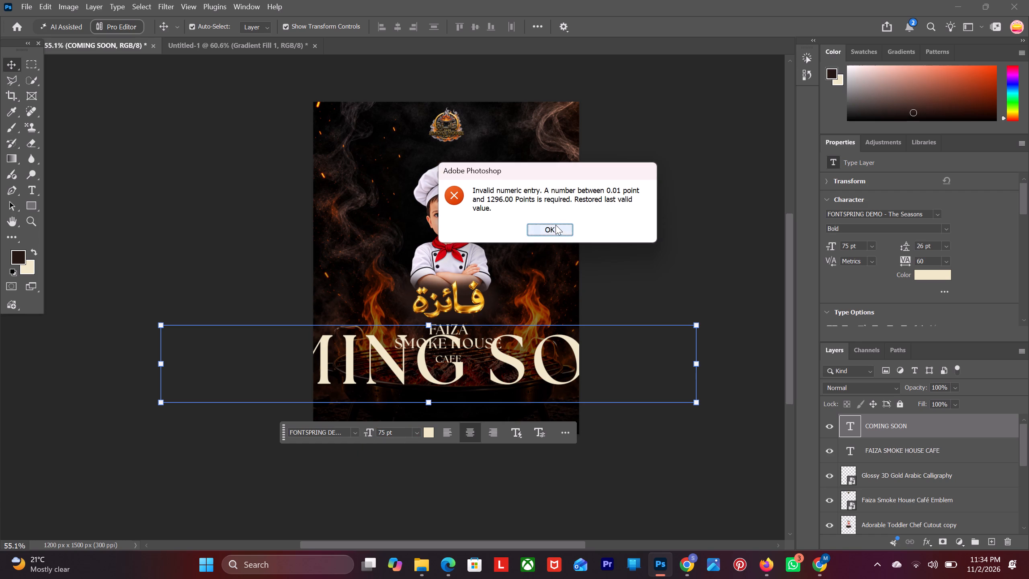
{"action": "left_click", "coordinate": [555, 225]}
{"action": "left_click", "coordinate": [382, 427]}
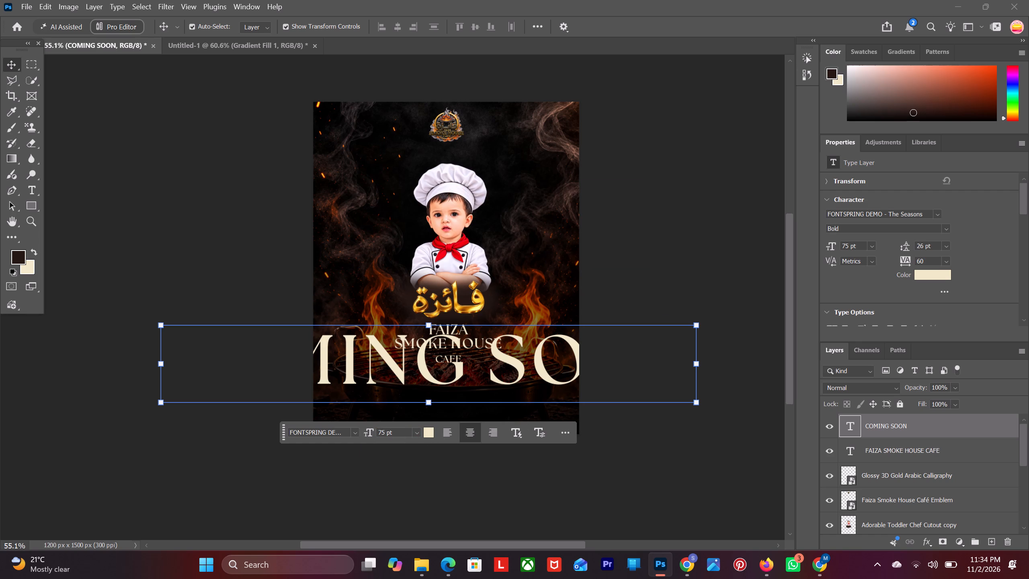
{"action": "double_click", "coordinate": [382, 431]}
{"action": "type", "text": "20"}
{"action": "key", "text": "Return"}
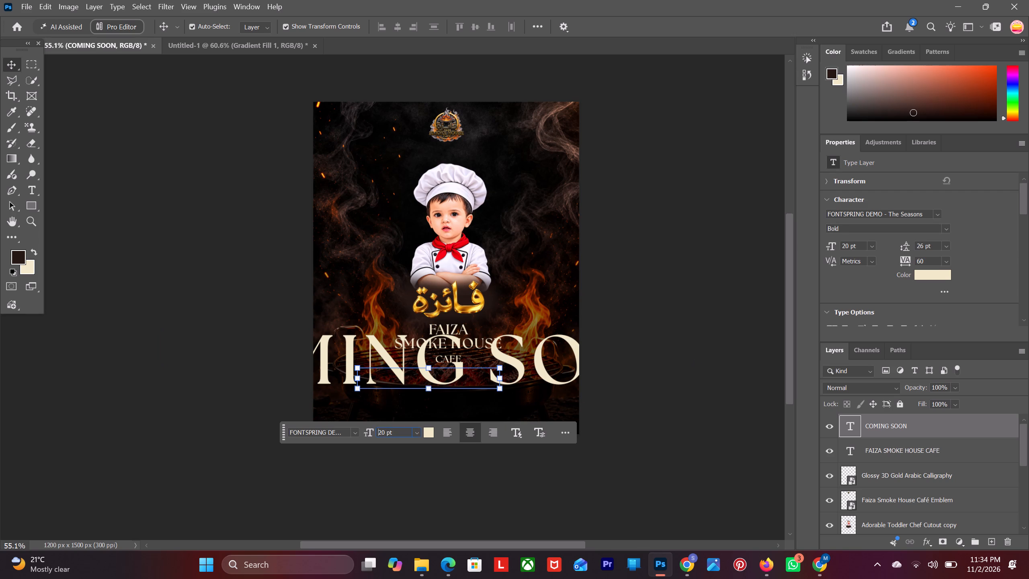
Move the COMING SOON text down onto the grill's lower edge, leaving a gap beneath CAFE.
{"action": "scroll", "coordinate": [421, 418], "scroll_direction": "up", "scroll_amount": 4}
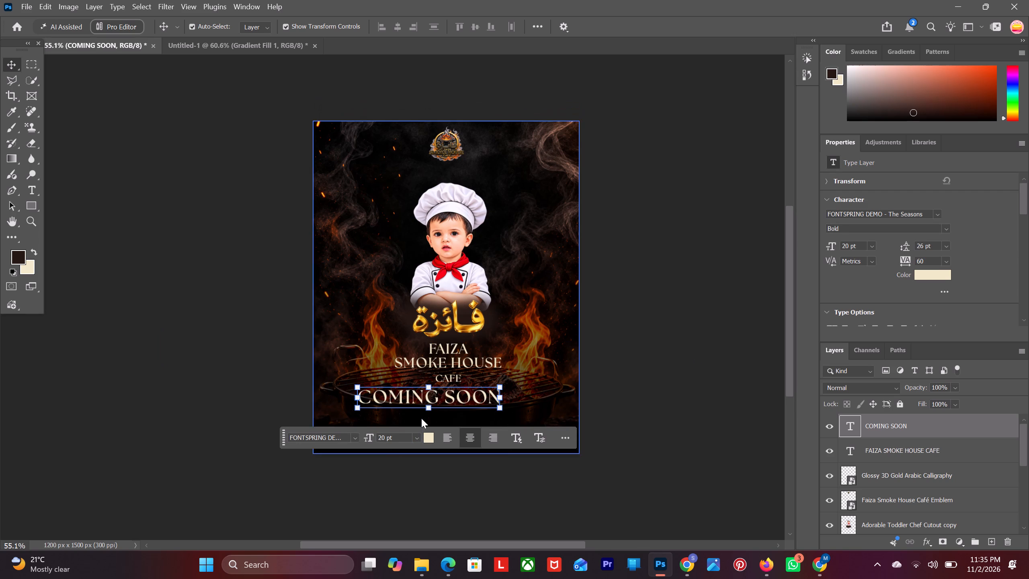
{"action": "scroll", "coordinate": [421, 418], "scroll_direction": "up", "scroll_amount": 4}
{"action": "scroll", "coordinate": [394, 413], "scroll_direction": "down", "scroll_amount": 2}
{"action": "left_click_drag", "start_coordinate": [446, 547], "coordinate": [446, 547]}
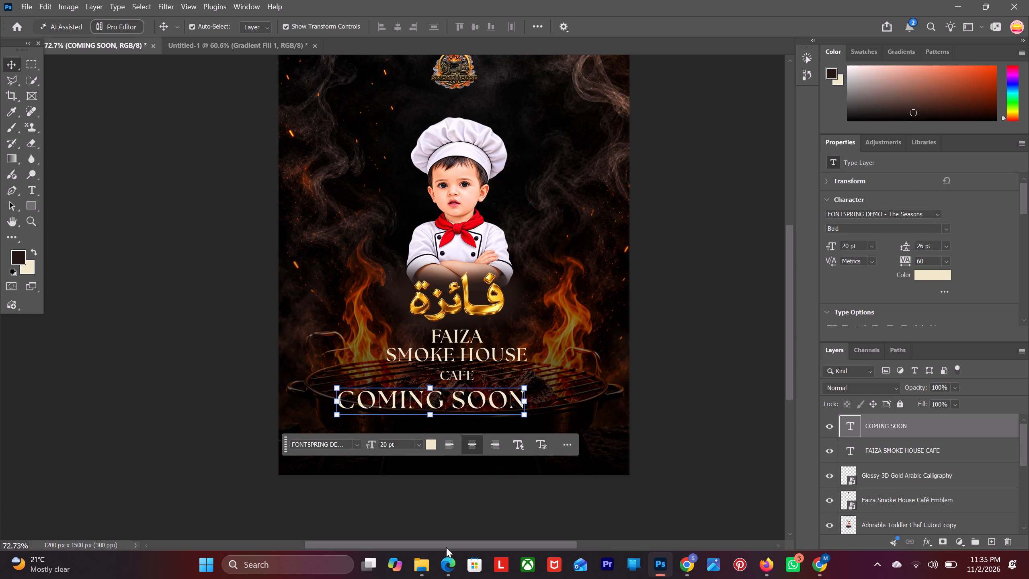
{"action": "left_click_drag", "start_coordinate": [446, 547], "coordinate": [472, 543]}
{"action": "scroll", "coordinate": [347, 426], "scroll_direction": "up", "scroll_amount": 3}
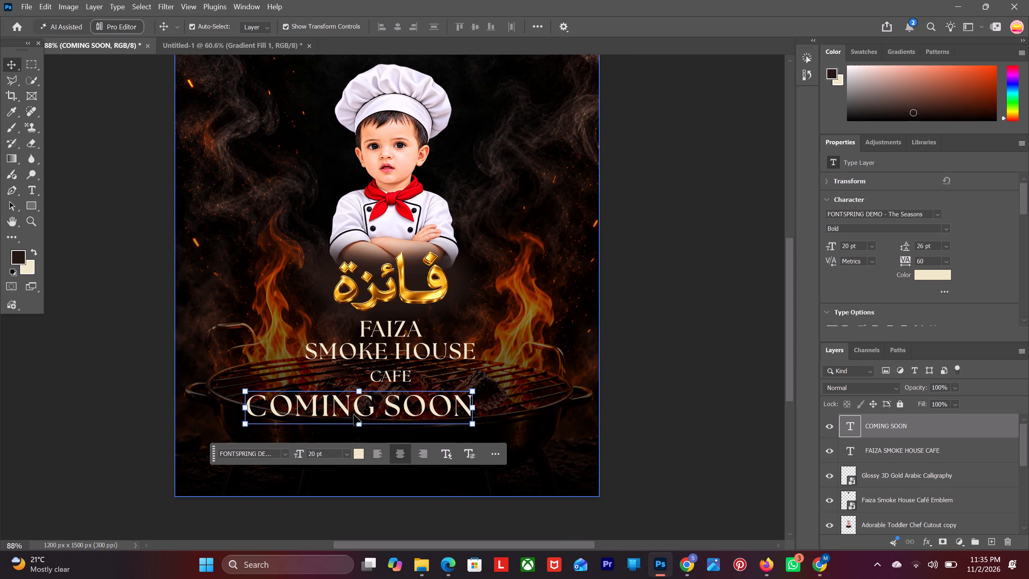
{"action": "left_click_drag", "start_coordinate": [354, 411], "coordinate": [397, 437]}
Set the word CAFE to 15.17 pt to match the FAIZA SMOKE HOUSE lines, and deselect the text layer.
{"action": "left_click", "coordinate": [386, 379]}
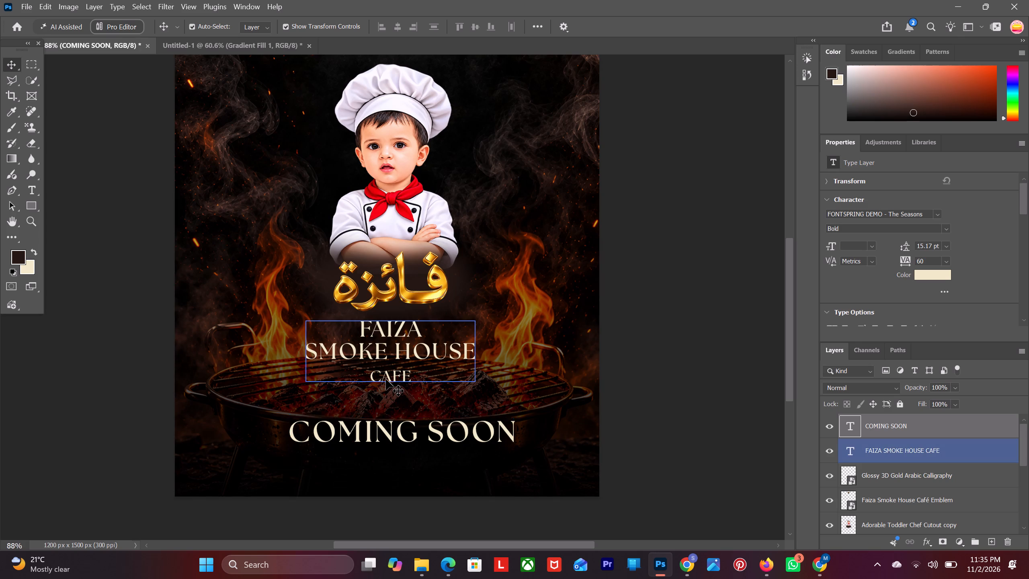
{"action": "left_click", "coordinate": [35, 187]}
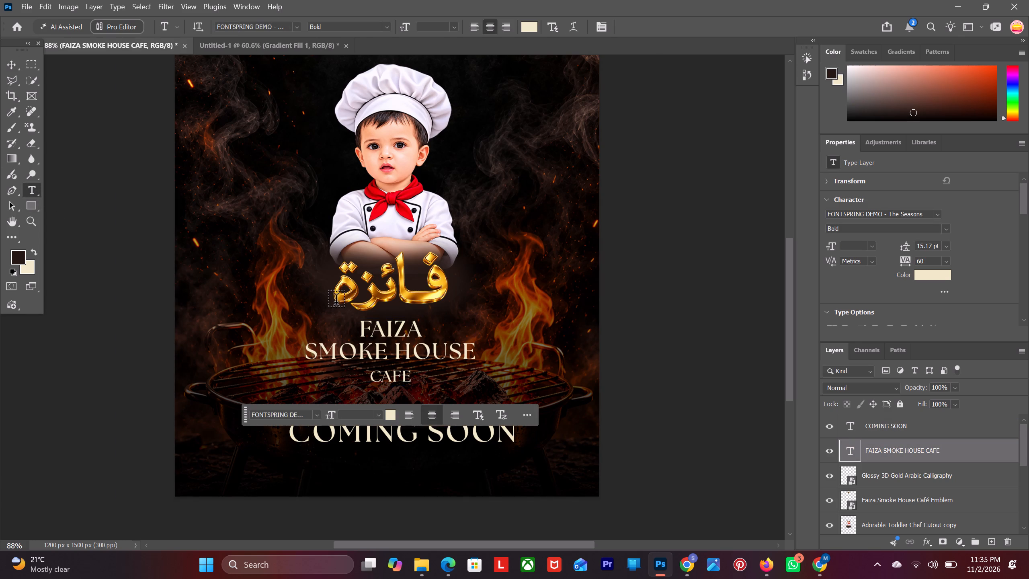
{"action": "left_click_drag", "start_coordinate": [361, 326], "coordinate": [478, 356]}
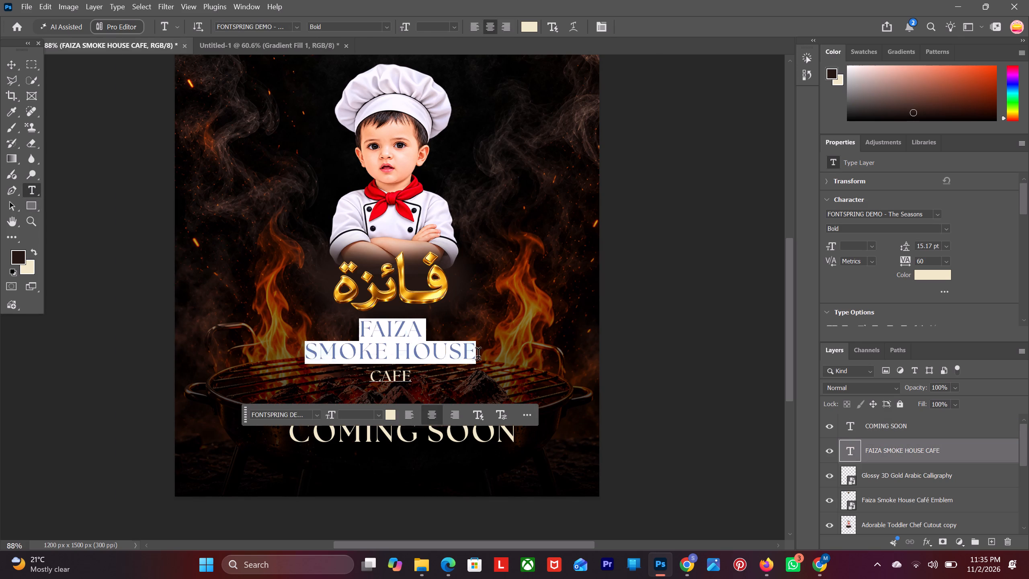
{"action": "left_click_drag", "start_coordinate": [478, 356], "coordinate": [479, 356]}
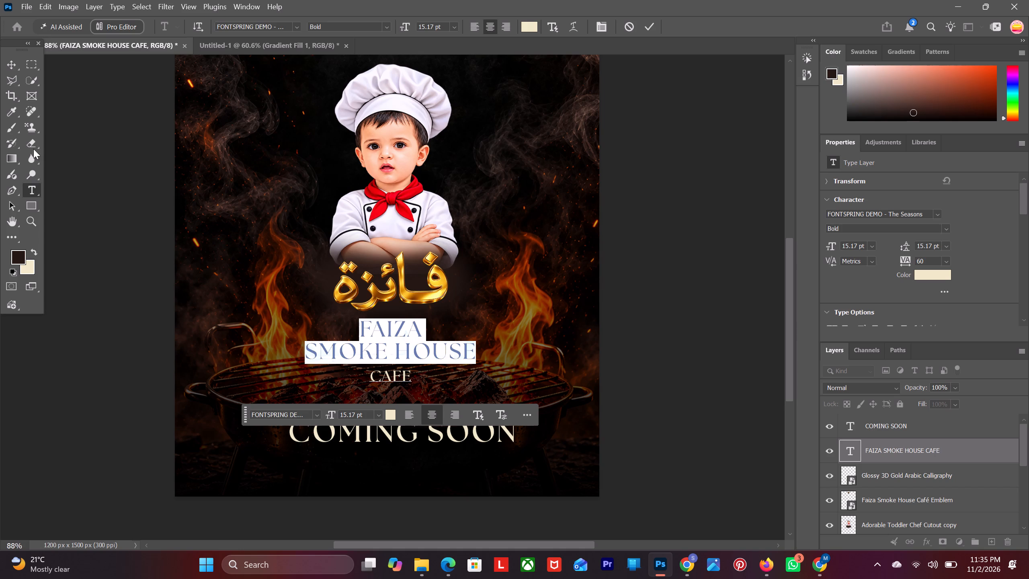
{"action": "left_click", "coordinate": [12, 66]}
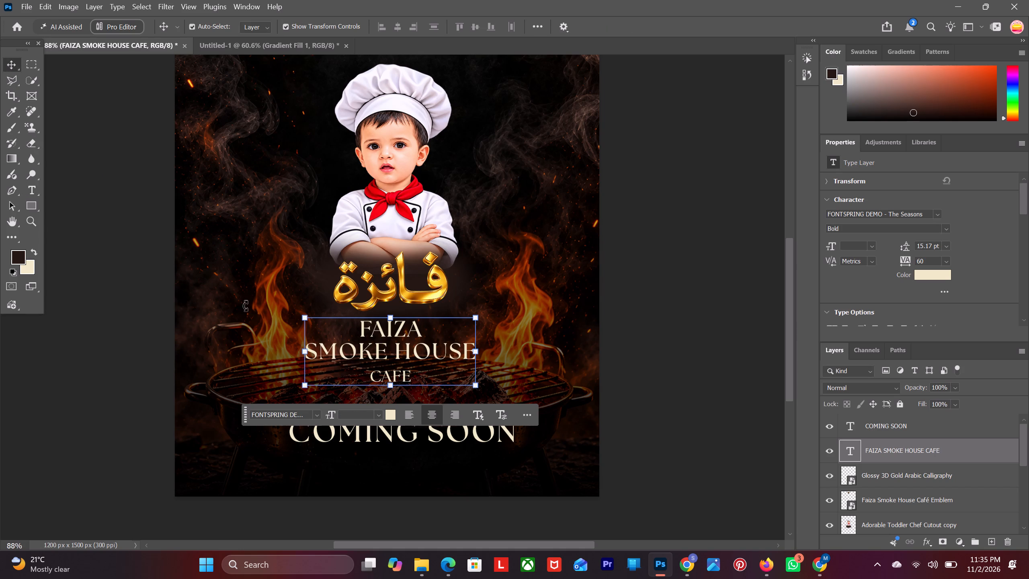
{"action": "left_click", "coordinate": [33, 187]}
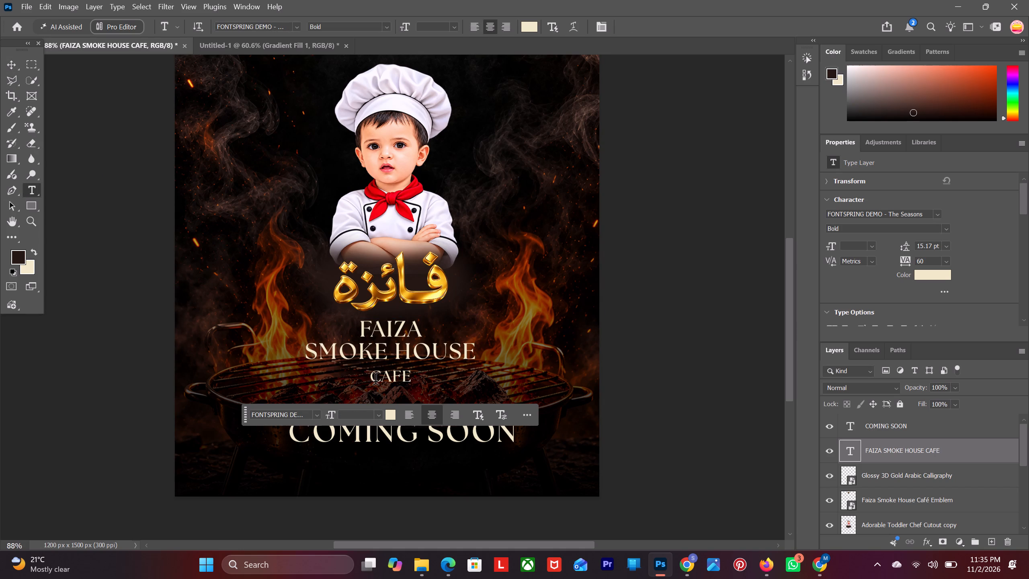
{"action": "left_click_drag", "start_coordinate": [371, 379], "coordinate": [431, 380]}
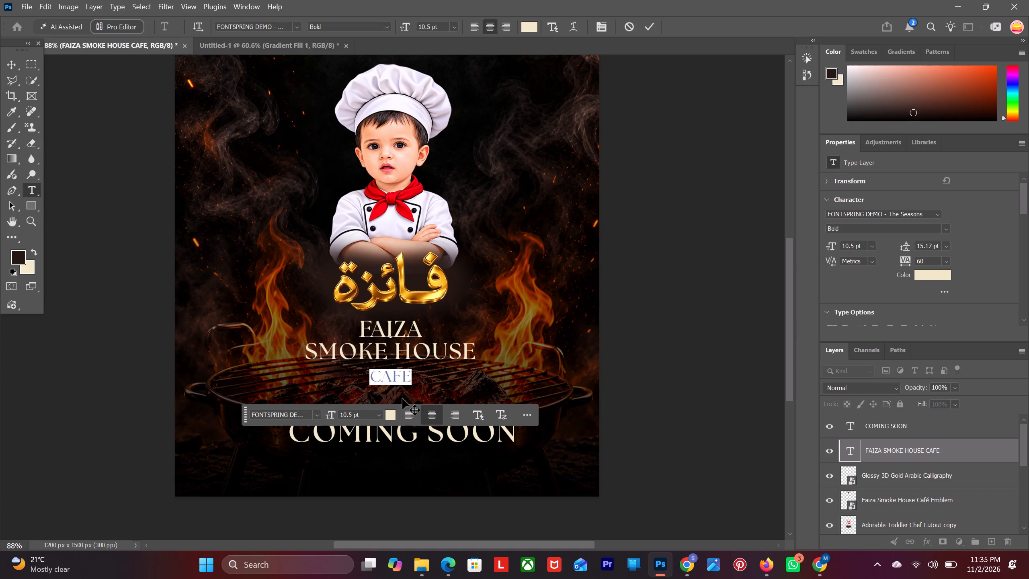
{"action": "left_click_drag", "start_coordinate": [363, 415], "coordinate": [303, 411]}
{"action": "type", "text": "15."}
{"action": "key", "text": "7"}
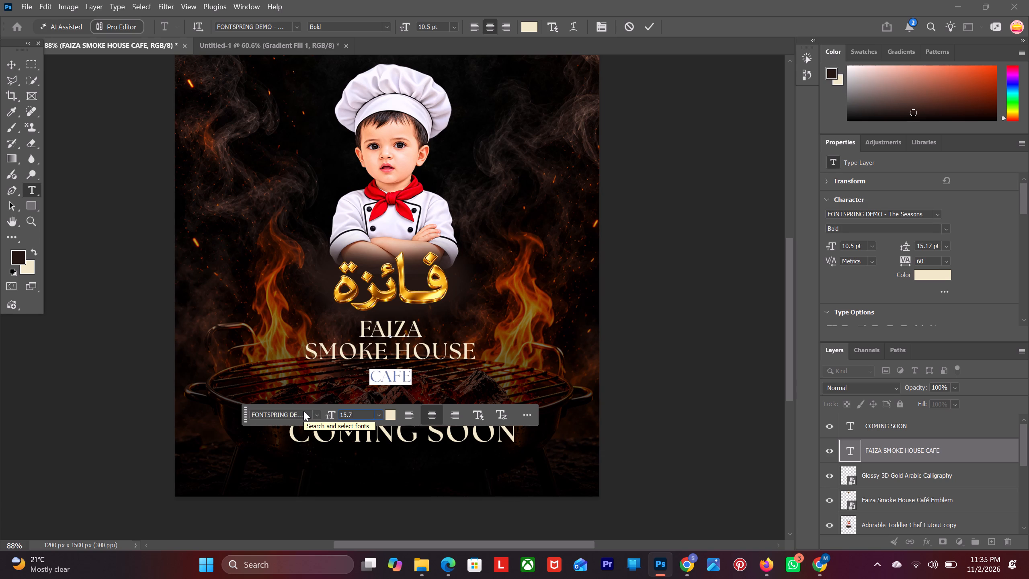
{"action": "key", "text": "BackSpace"}
{"action": "type", "text": "17"}
{"action": "key", "text": "Return"}
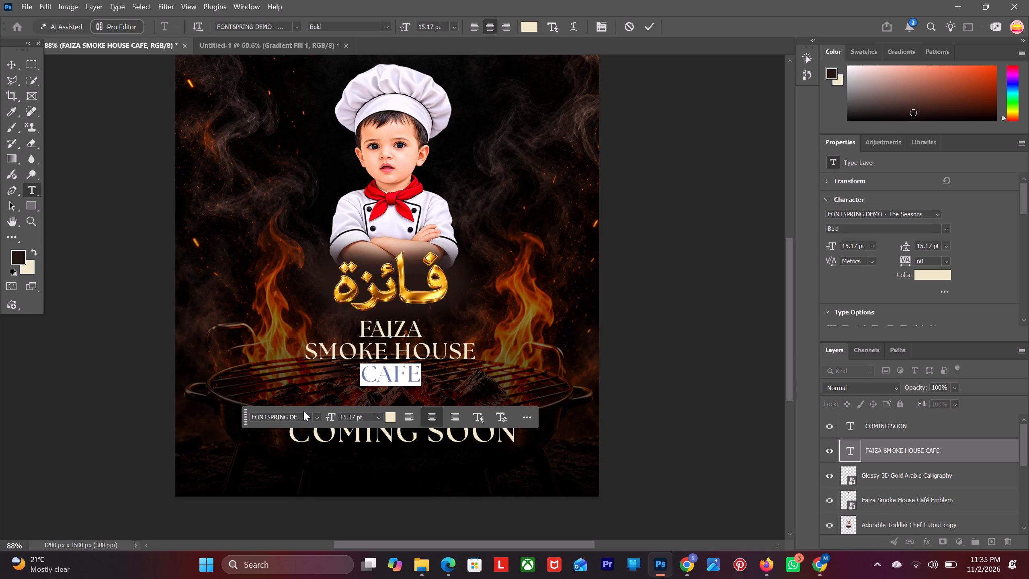
{"action": "left_click", "coordinate": [9, 69]}
{"action": "left_click", "coordinate": [110, 141]}
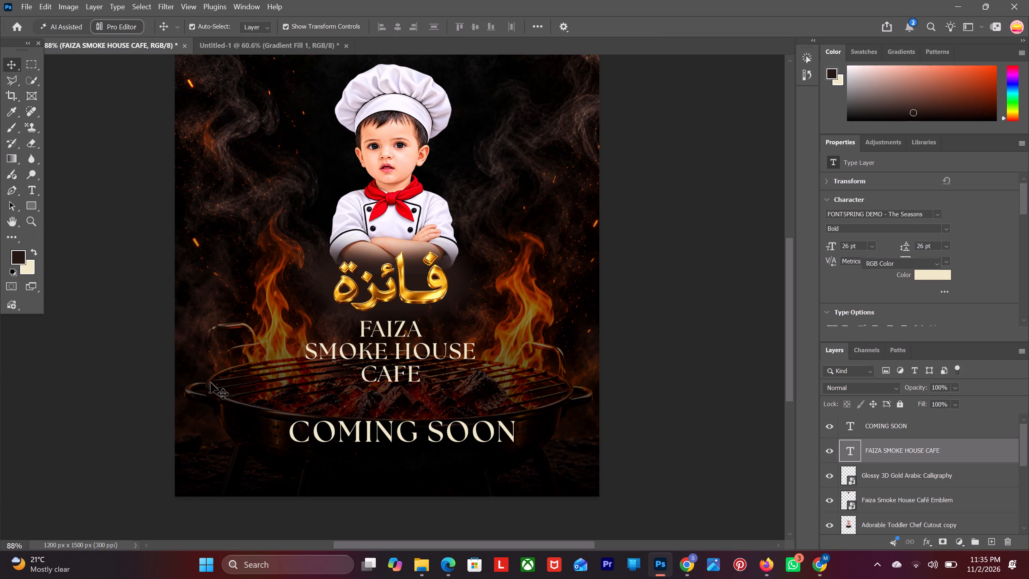
Move the COMING SOON text slightly up, closer beneath the word CAFE.
{"action": "left_click_drag", "start_coordinate": [385, 435], "coordinate": [380, 417]}
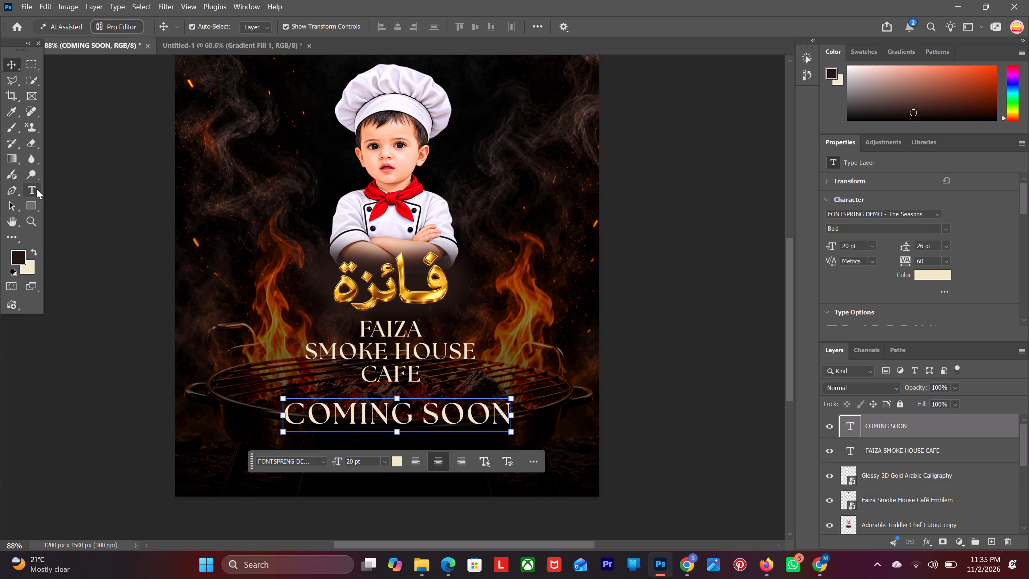
Change the COMING SOON text's font to Outfit ExtraLight.
{"action": "left_click", "coordinate": [321, 458]}
{"action": "scroll", "coordinate": [378, 99], "scroll_direction": "up", "scroll_amount": 3}
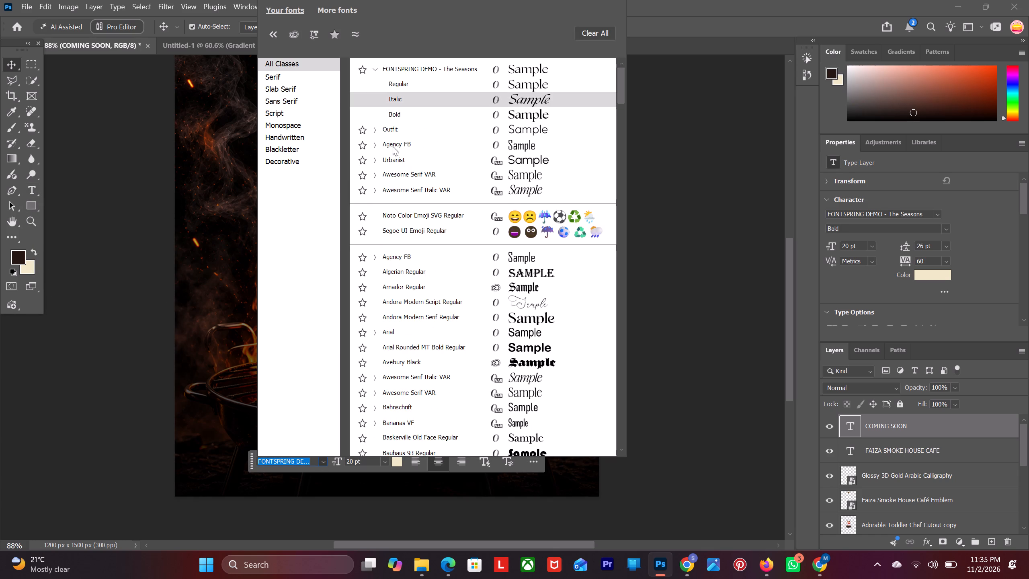
{"action": "left_click", "coordinate": [384, 123]}
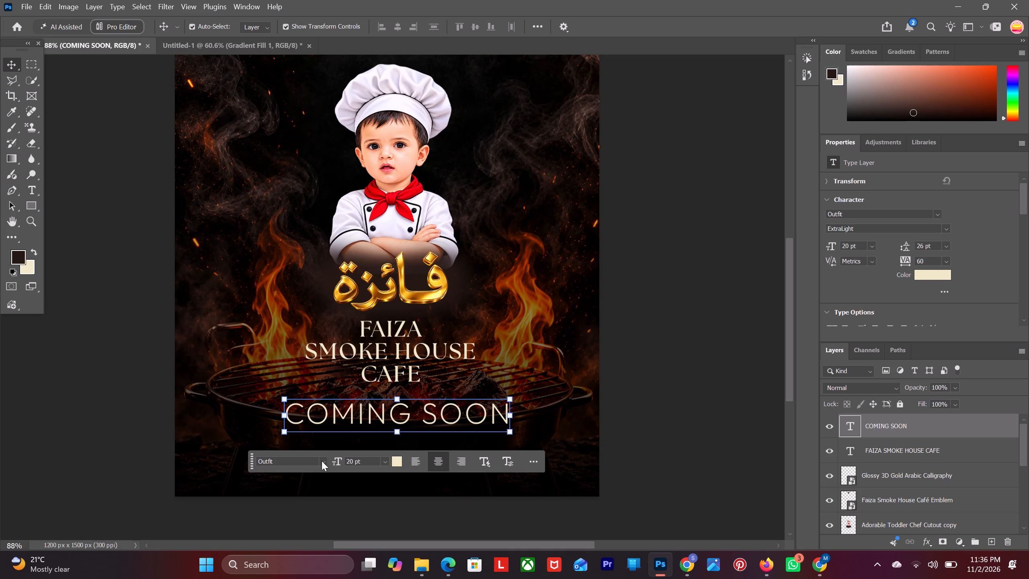
Examine the Smoke House emblem at the top of the poster up close, and check the overall composition.
{"action": "scroll", "coordinate": [403, 323], "scroll_direction": "up", "scroll_amount": 12}
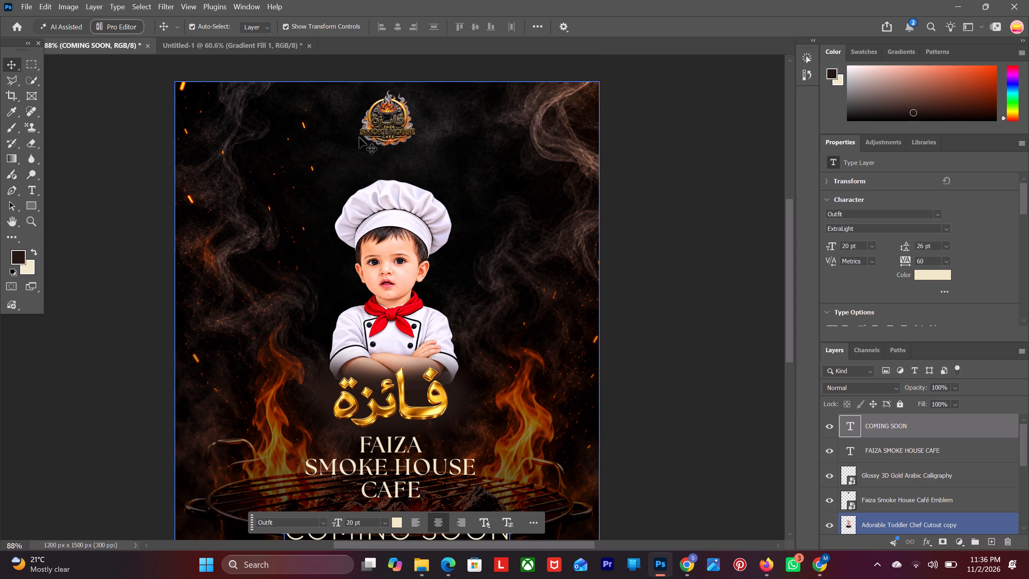
{"action": "scroll", "coordinate": [359, 138], "scroll_direction": "up", "scroll_amount": 20, "text": "alt"}
{"action": "scroll", "coordinate": [359, 138], "scroll_direction": "up", "scroll_amount": 7, "text": "alt"}
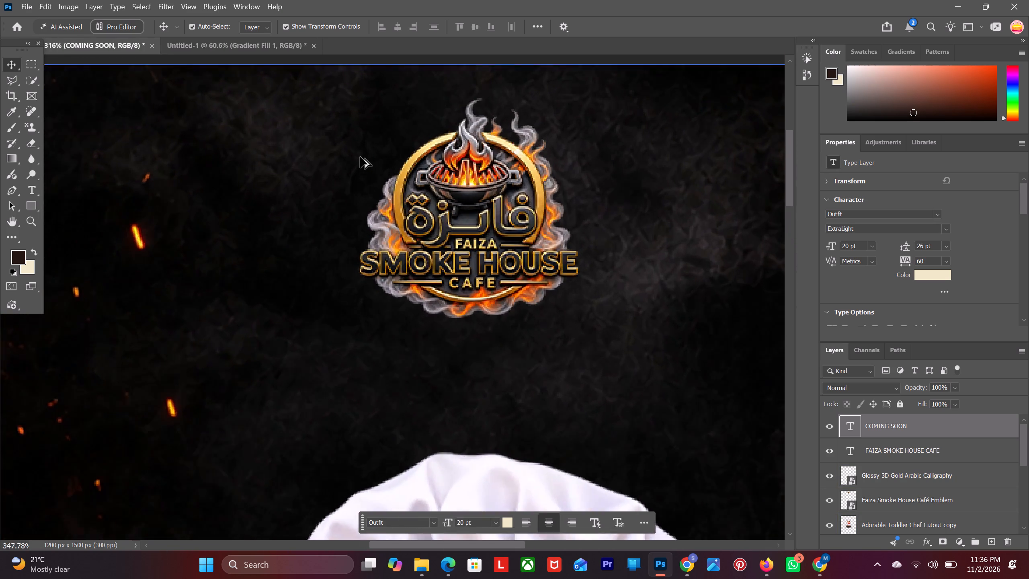
{"action": "left_click", "coordinate": [535, 303]}
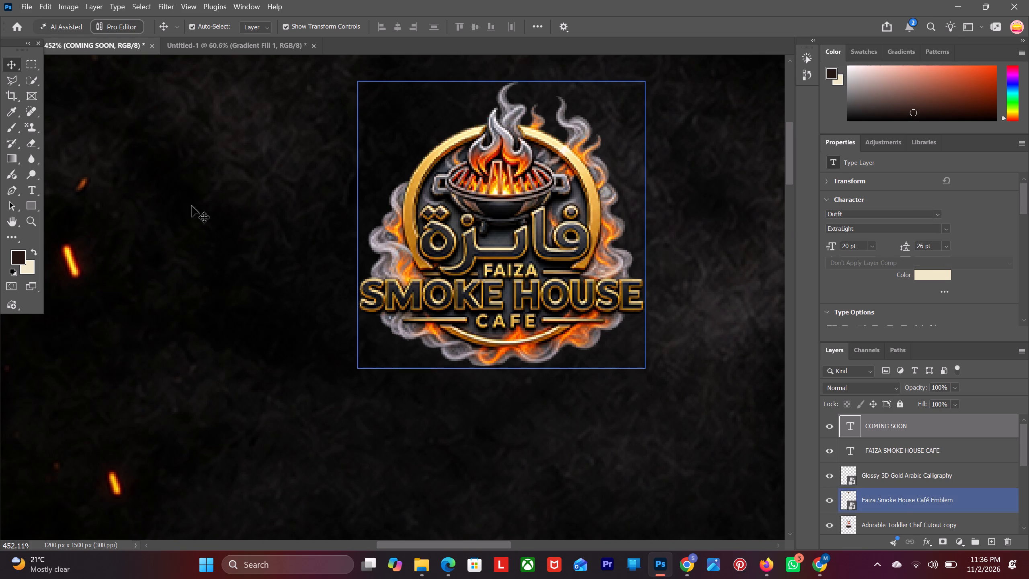
{"action": "left_click", "coordinate": [8, 64]}
{"action": "scroll", "coordinate": [335, 241], "scroll_direction": "down", "scroll_amount": 2, "text": "alt"}
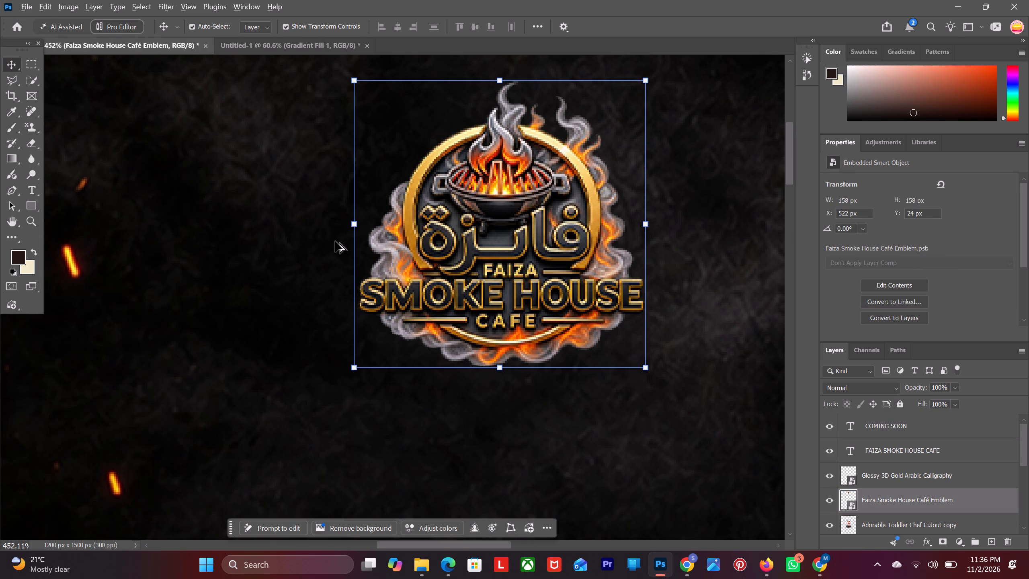
{"action": "scroll", "coordinate": [335, 241], "scroll_direction": "down", "scroll_amount": 12, "text": "alt"}
{"action": "scroll", "coordinate": [355, 260], "scroll_direction": "down", "scroll_amount": 9}
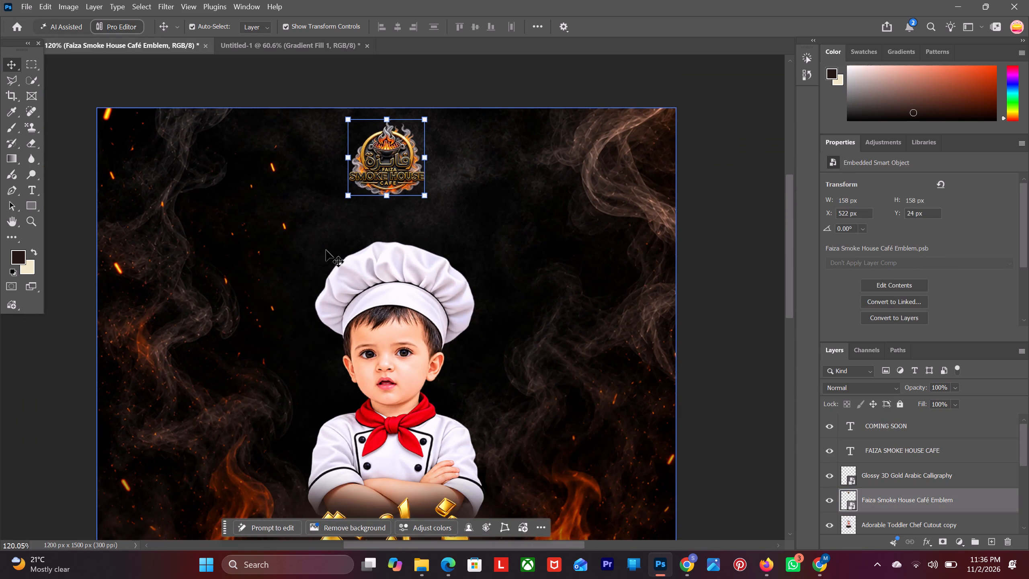
{"action": "scroll", "coordinate": [326, 251], "scroll_direction": "down", "scroll_amount": 17}
{"action": "scroll", "coordinate": [325, 296], "scroll_direction": "up", "scroll_amount": 3, "text": "alt"}
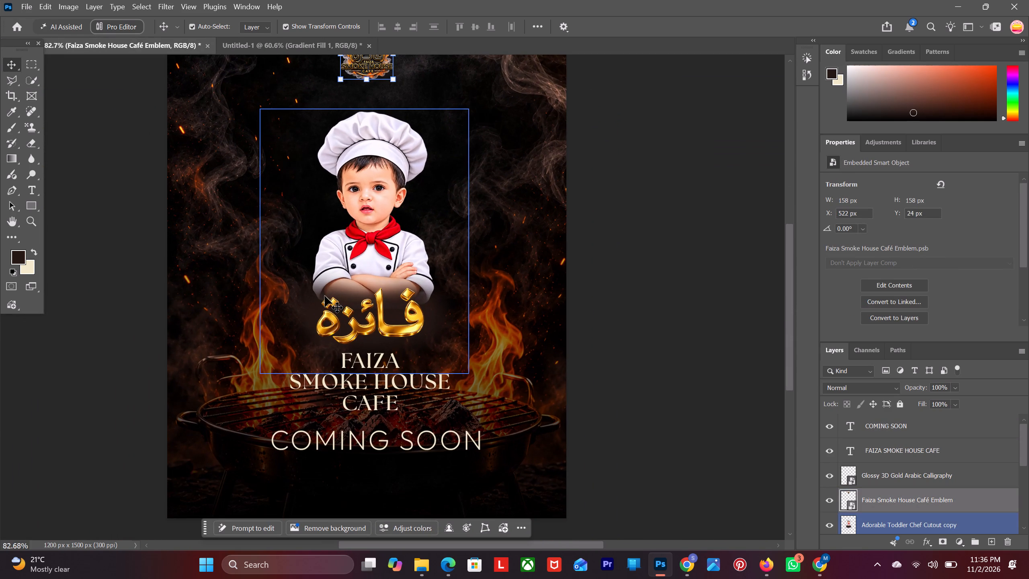
{"action": "scroll", "coordinate": [325, 296], "scroll_direction": "up", "scroll_amount": 8}
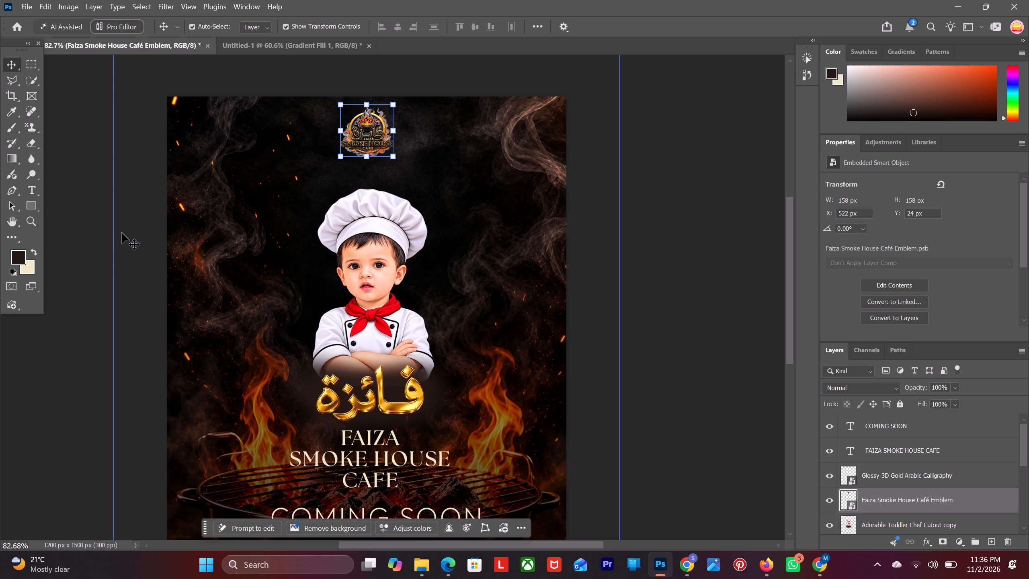
{"action": "scroll", "coordinate": [106, 208], "scroll_direction": "down", "scroll_amount": 9}
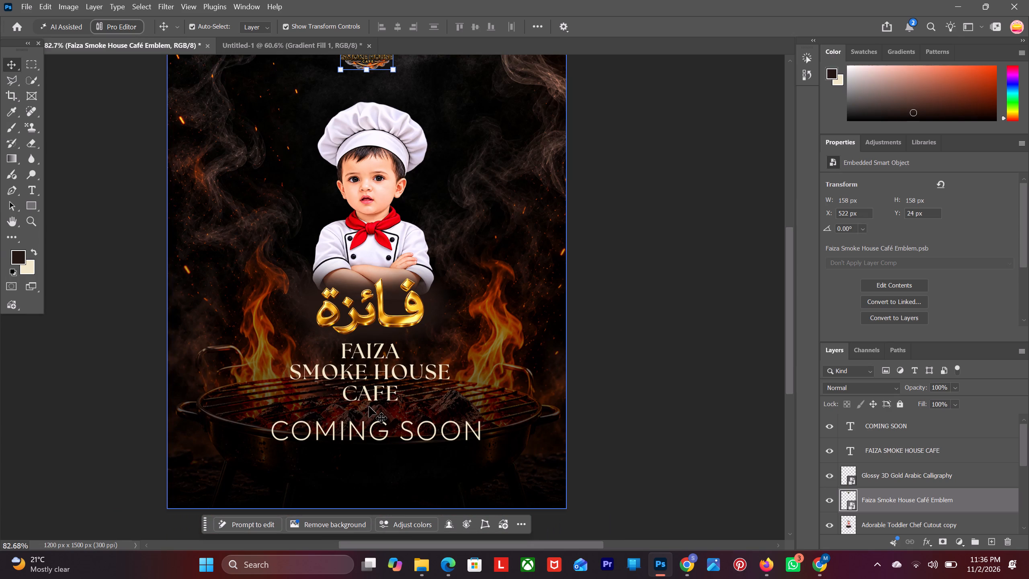
Change the COMING SOON text's font style to Outfit Regular and deselect the layer.
{"action": "left_click", "coordinate": [359, 429]}
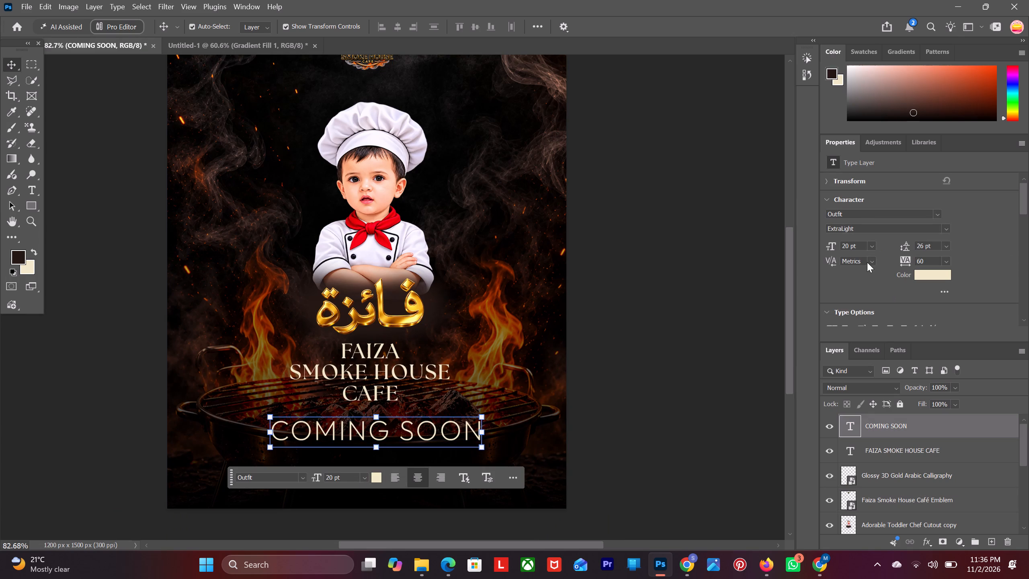
{"action": "left_click", "coordinate": [948, 228]}
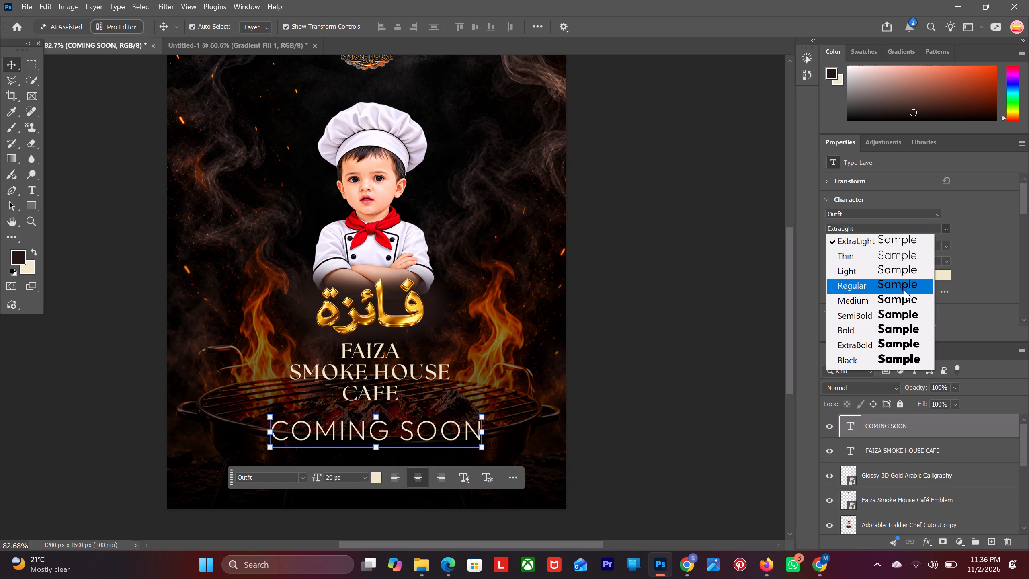
{"action": "left_click", "coordinate": [904, 290]}
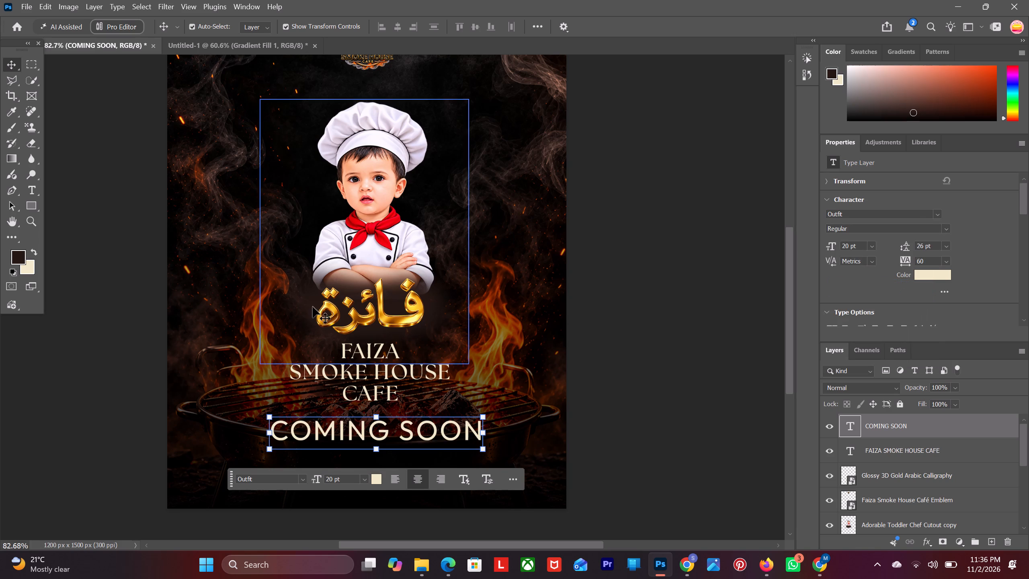
{"action": "left_click", "coordinate": [8, 69]}
{"action": "scroll", "coordinate": [84, 172], "scroll_direction": "down", "scroll_amount": 2, "text": "alt"}
{"action": "left_click", "coordinate": [85, 179]}
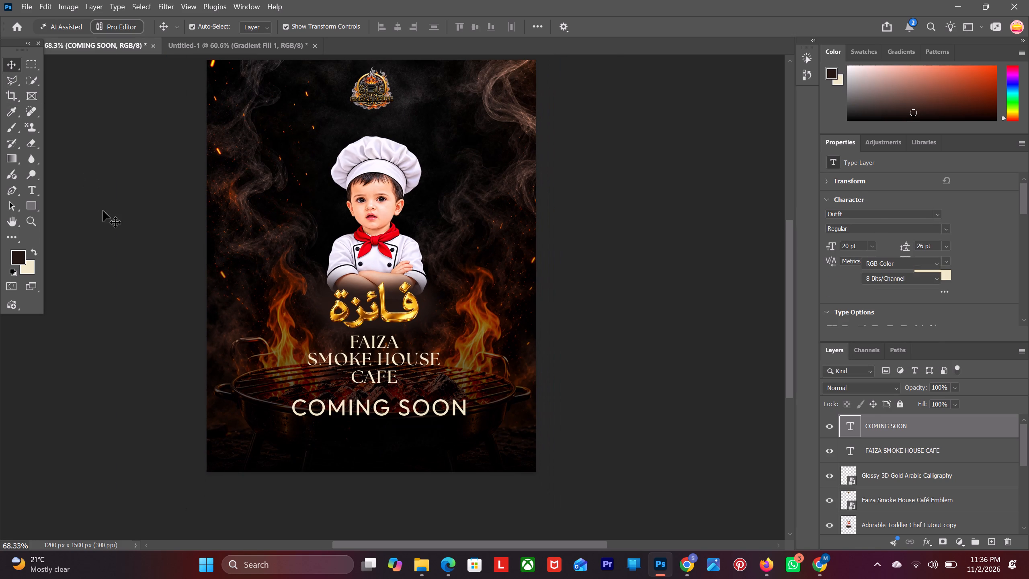
Move the FAIZA SMOKE HOUSE CAFE text slightly down and to the right, beneath the gold calligraphy, and deselect it.
{"action": "scroll", "coordinate": [115, 227], "scroll_direction": "up", "scroll_amount": 6}
{"action": "left_click_drag", "start_coordinate": [373, 422], "coordinate": [379, 425]}
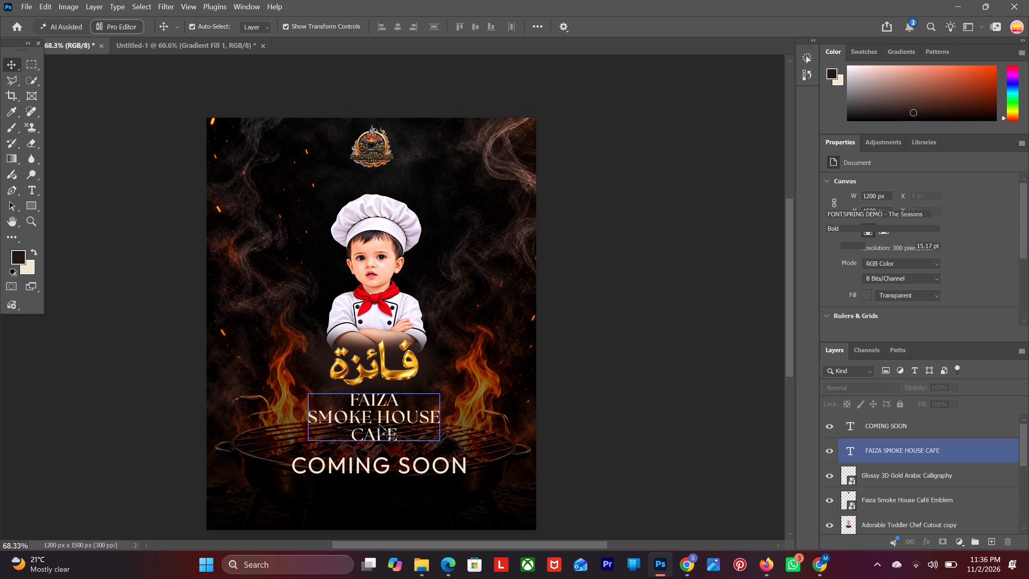
{"action": "left_click_drag", "start_coordinate": [379, 425], "coordinate": [381, 426]}
{"action": "left_click", "coordinate": [172, 375]}
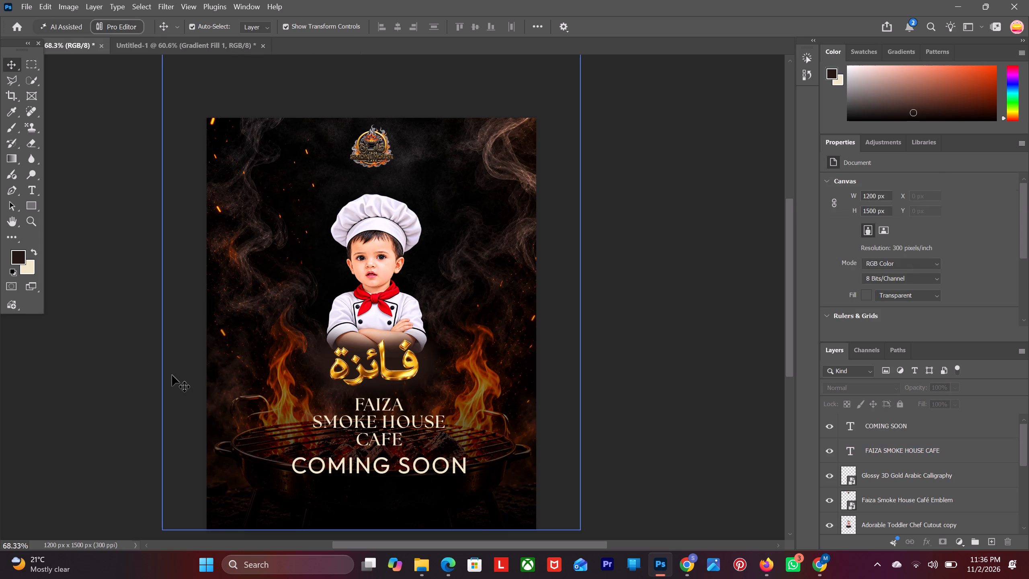
Set the line spacing of the FAIZA SMOKE HOUSE CAFE text to 19 pt and deselect the layer.
{"action": "scroll", "coordinate": [172, 375], "scroll_direction": "down", "scroll_amount": 3}
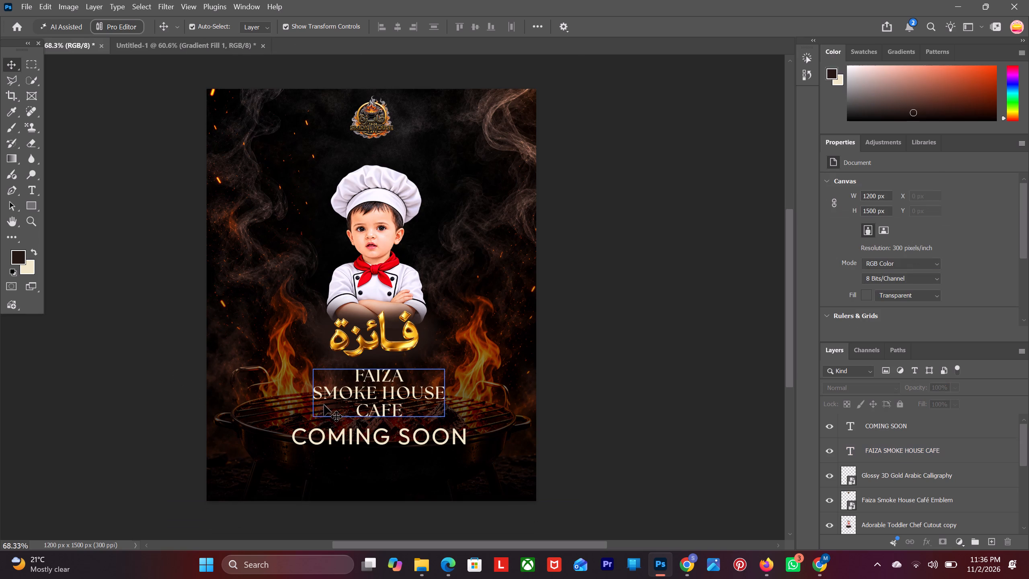
{"action": "left_click", "coordinate": [343, 398]}
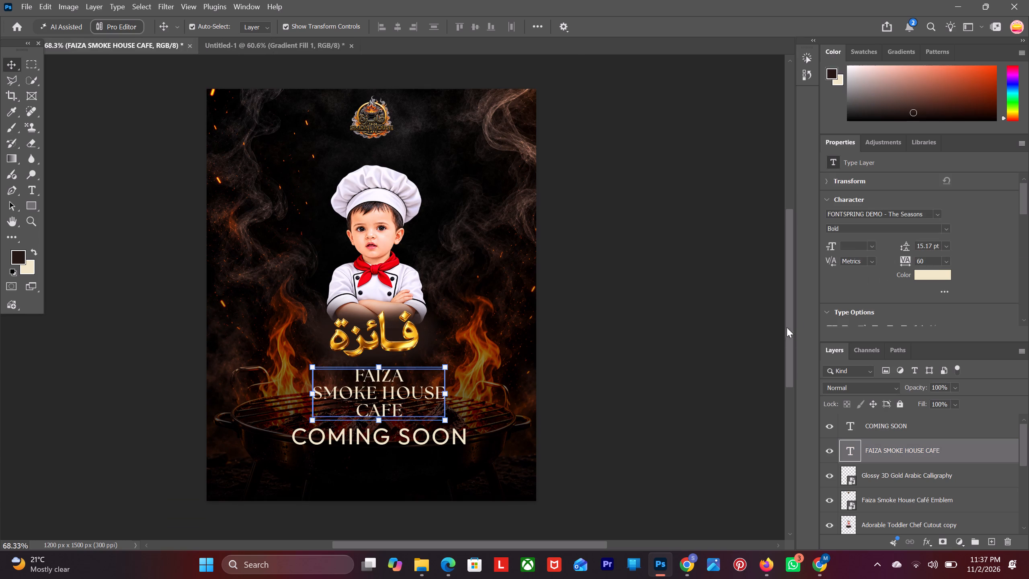
{"action": "left_click", "coordinate": [906, 248]}
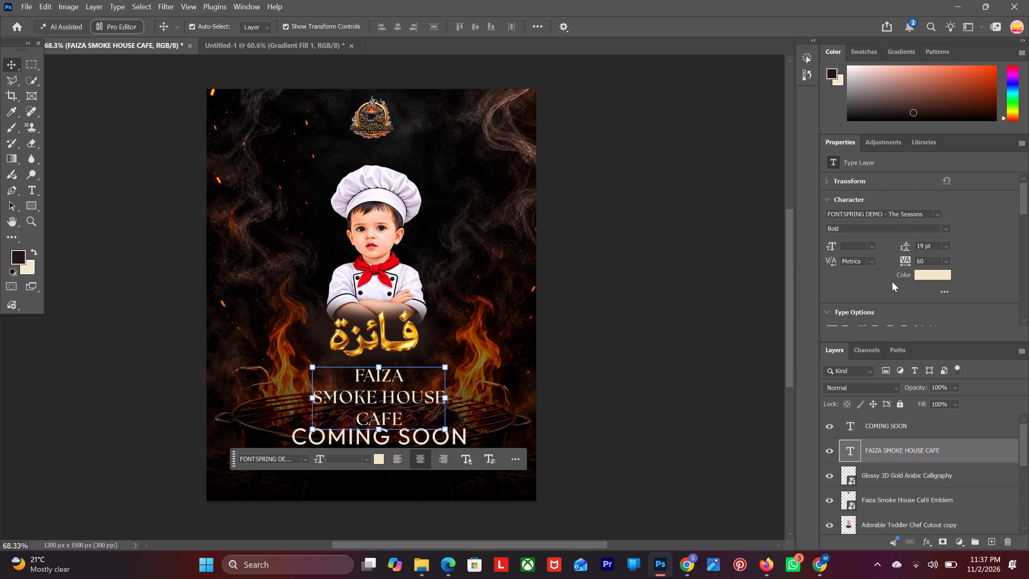
{"action": "left_click", "coordinate": [140, 312]}
Move the COMING SOON text straight down to leave a clear gap beneath the word CAFE, and deselect it.
{"action": "scroll", "coordinate": [153, 327], "scroll_direction": "down", "scroll_amount": 7}
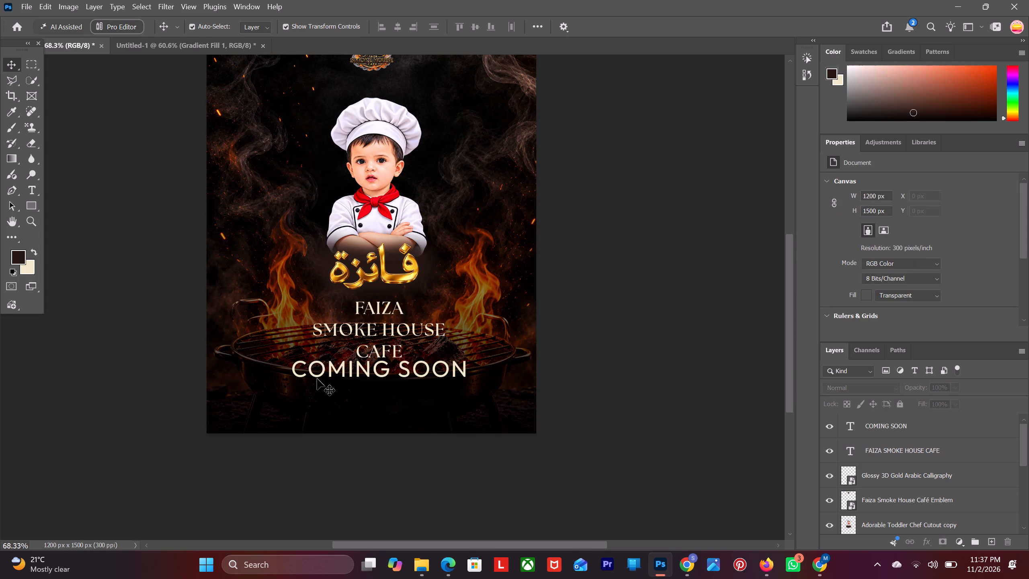
{"action": "left_click_drag", "start_coordinate": [348, 370], "coordinate": [348, 386]}
{"action": "left_click", "coordinate": [110, 349]}
Review the whole poster at several zoom levels to check the text spacing and overall balance.
{"action": "scroll", "coordinate": [101, 347], "scroll_direction": "up", "scroll_amount": 5}
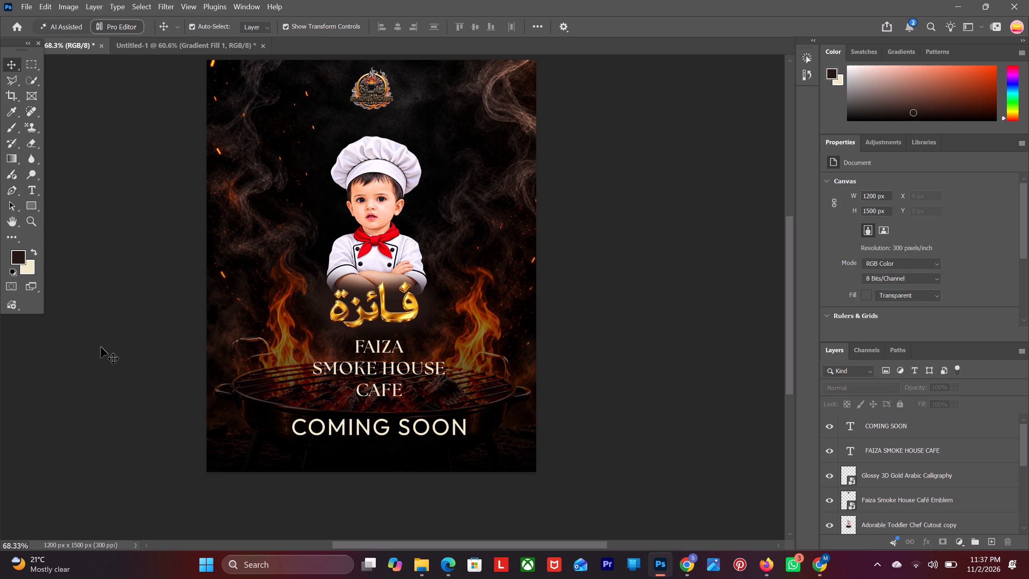
{"action": "scroll", "coordinate": [100, 348], "scroll_direction": "down", "scroll_amount": 3, "text": "alt"}
{"action": "scroll", "coordinate": [96, 352], "scroll_direction": "up", "scroll_amount": 4}
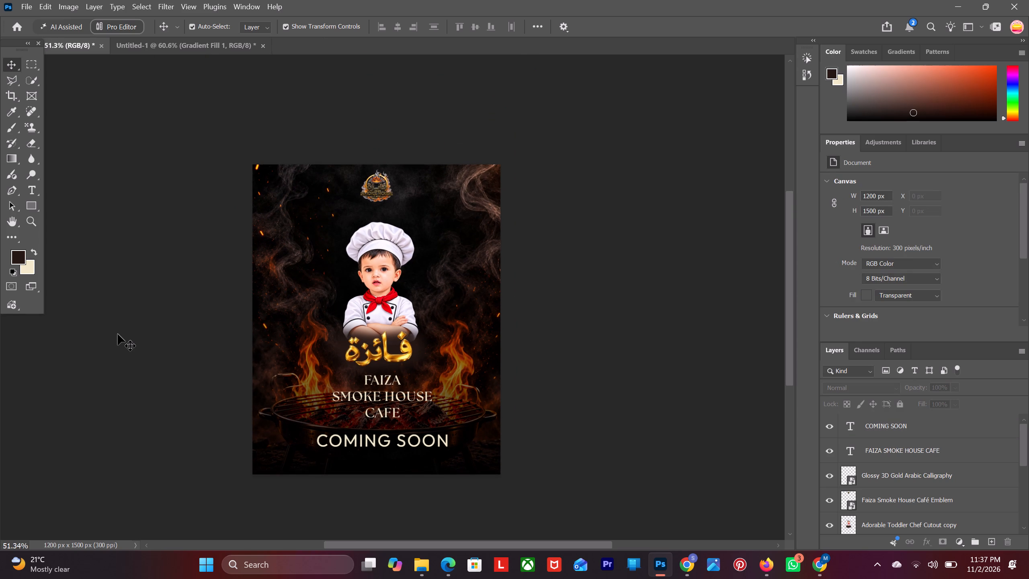
{"action": "scroll", "coordinate": [118, 334], "scroll_direction": "up", "scroll_amount": 2}
{"action": "scroll", "coordinate": [118, 334], "scroll_direction": "down", "scroll_amount": 4}
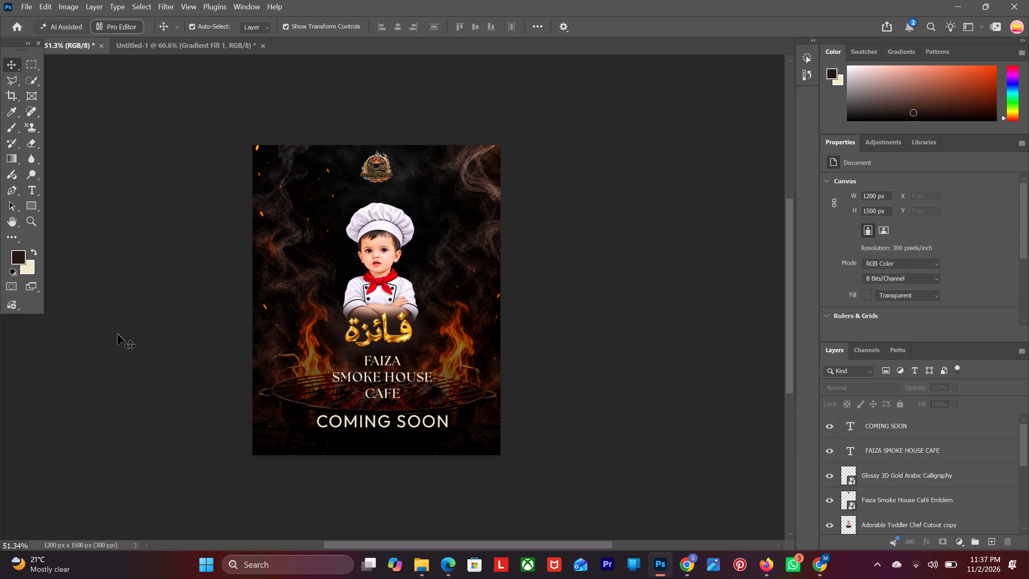
{"action": "scroll", "coordinate": [120, 334], "scroll_direction": "up", "scroll_amount": 2, "text": "alt"}
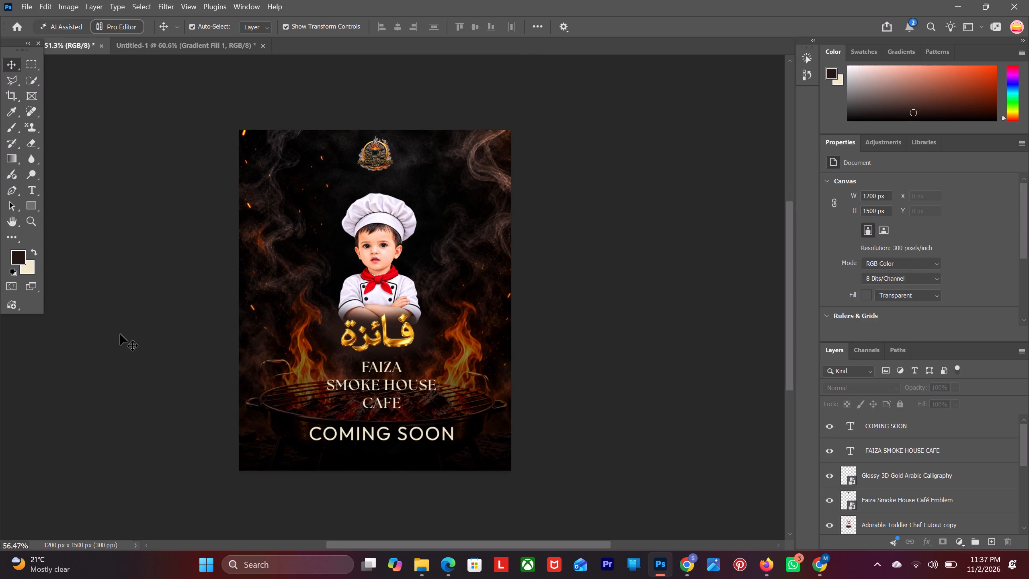
{"action": "scroll", "coordinate": [120, 334], "scroll_direction": "up", "scroll_amount": 1, "text": "alt"}
{"action": "scroll", "coordinate": [120, 334], "scroll_direction": "down", "scroll_amount": 4}
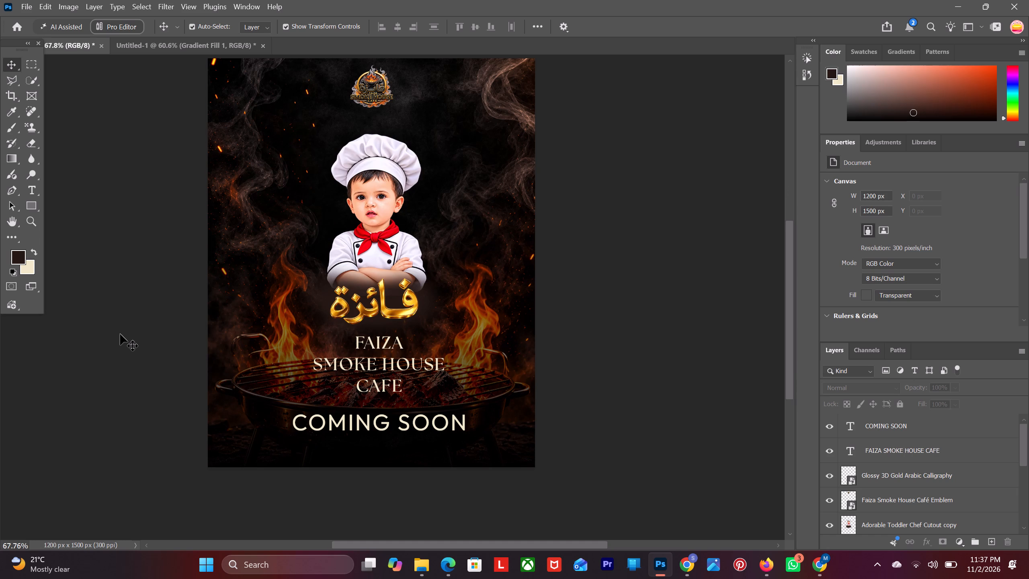
{"action": "scroll", "coordinate": [139, 372], "scroll_direction": "up", "scroll_amount": 7}
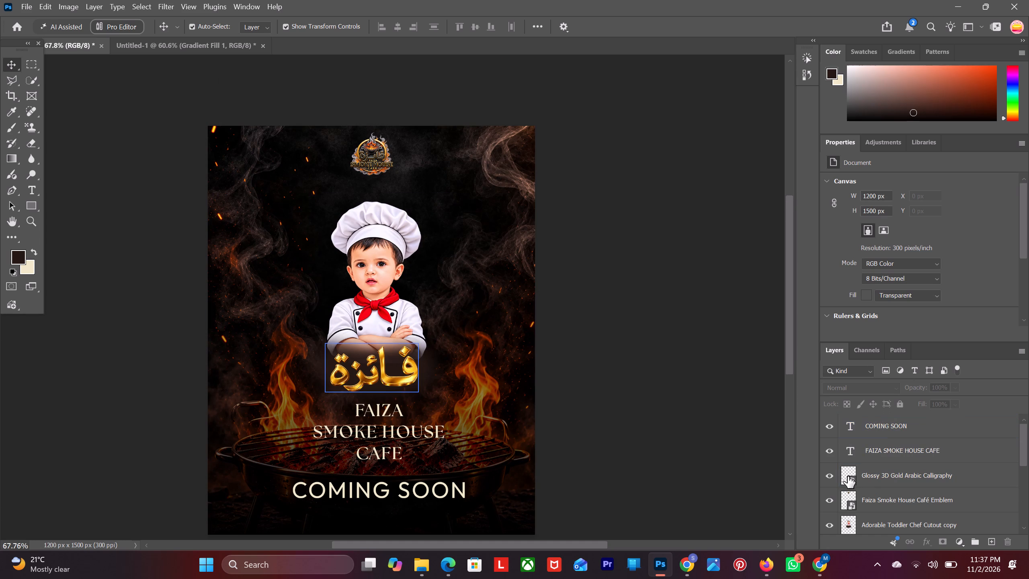
Set the opacity of the Gradient Fill 1 layer to 100% and deselect it.
{"action": "scroll", "coordinate": [896, 449], "scroll_direction": "down", "scroll_amount": 4}
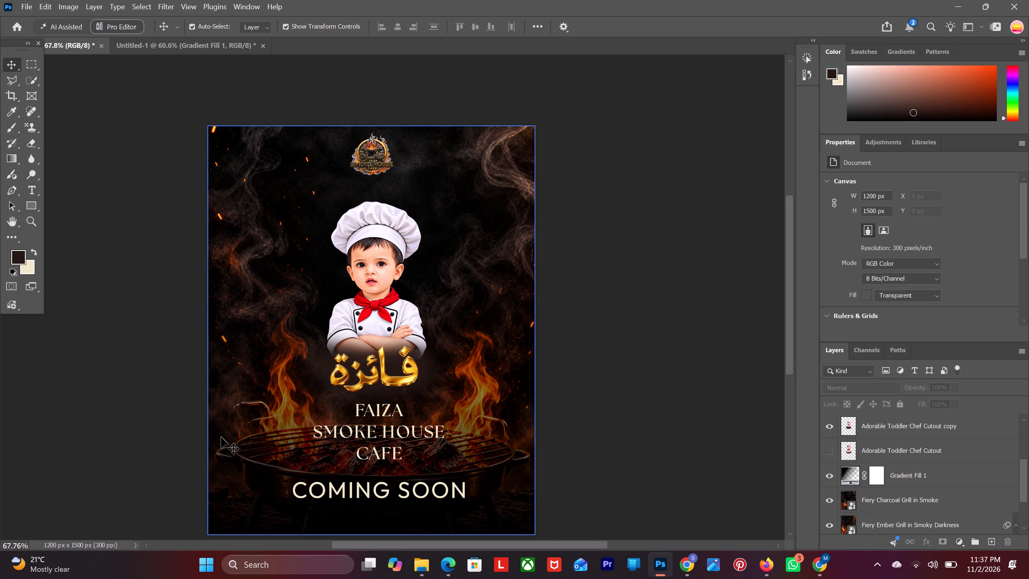
{"action": "scroll", "coordinate": [906, 490], "scroll_direction": "down", "scroll_amount": 2}
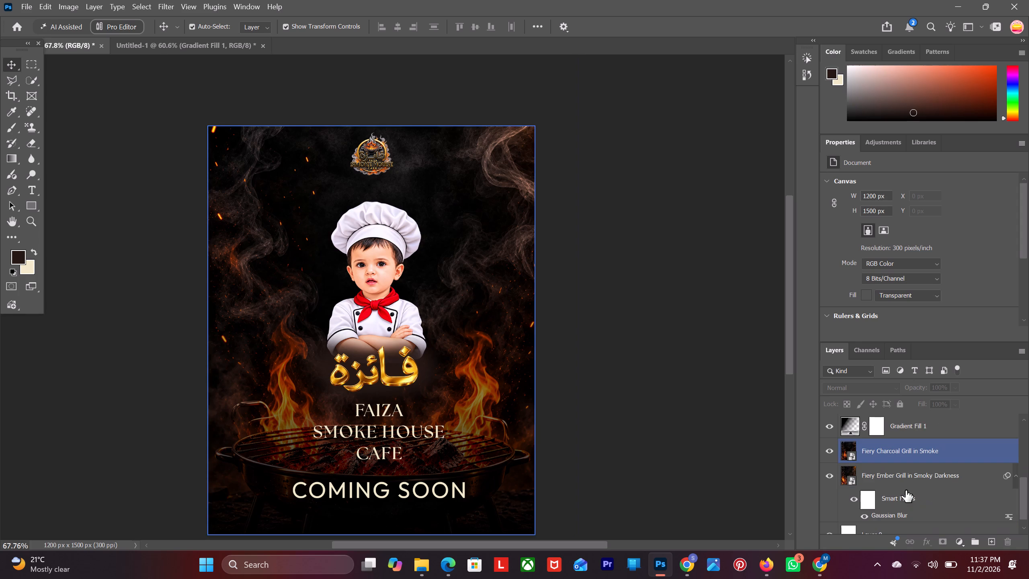
{"action": "left_click", "coordinate": [924, 430]}
{"action": "double_click", "coordinate": [940, 386]}
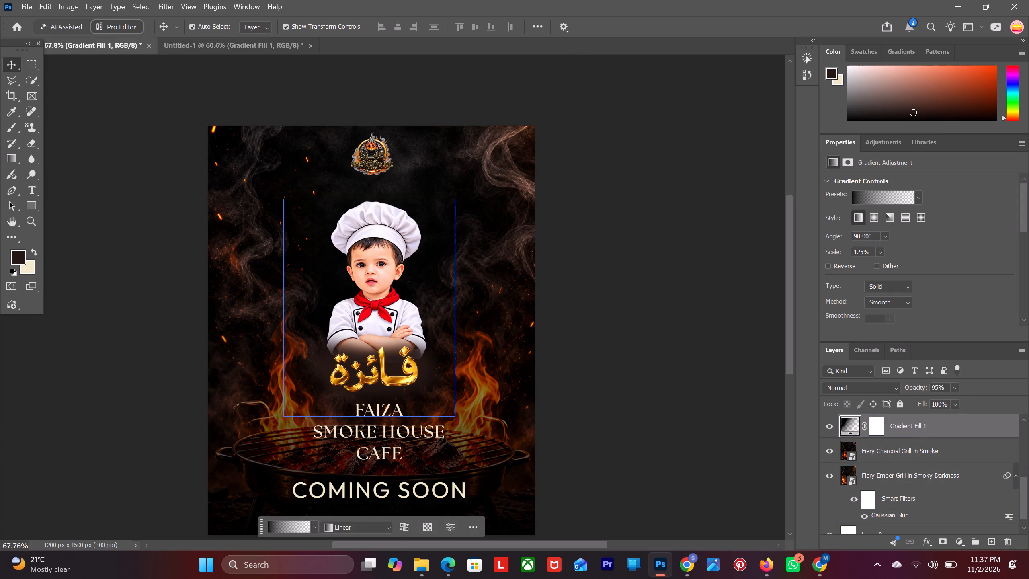
{"action": "type", "text": "100"}
{"action": "key", "text": "Return"}
{"action": "left_click", "coordinate": [85, 420]}
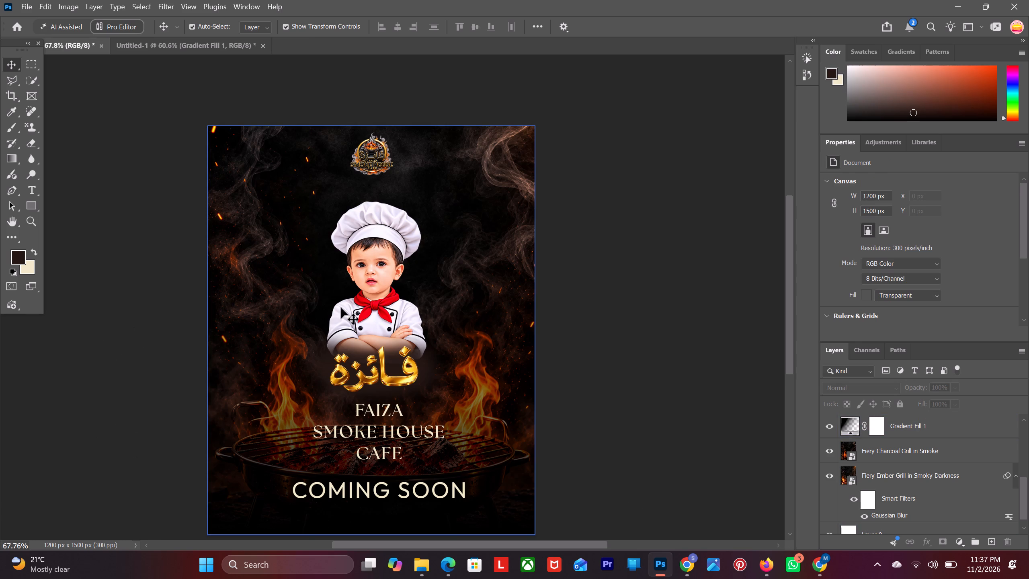
Enlarge the toddler chef cutout proportionally upward to about 108.5%, bringing the hat closer beneath the emblem, and apply the transform.
{"action": "left_click", "coordinate": [377, 303]}
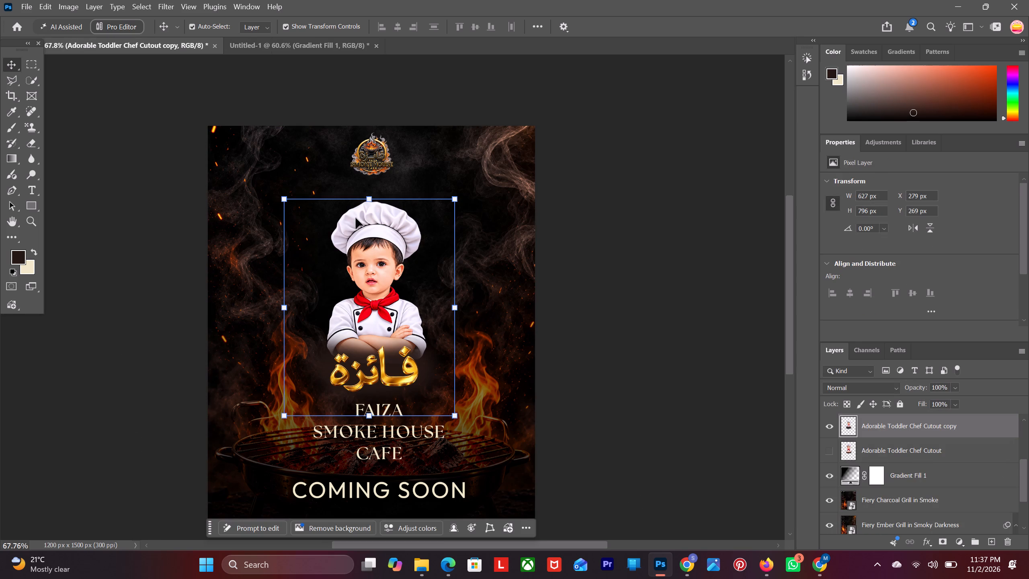
{"action": "left_click_drag", "start_coordinate": [368, 201], "coordinate": [369, 191]}
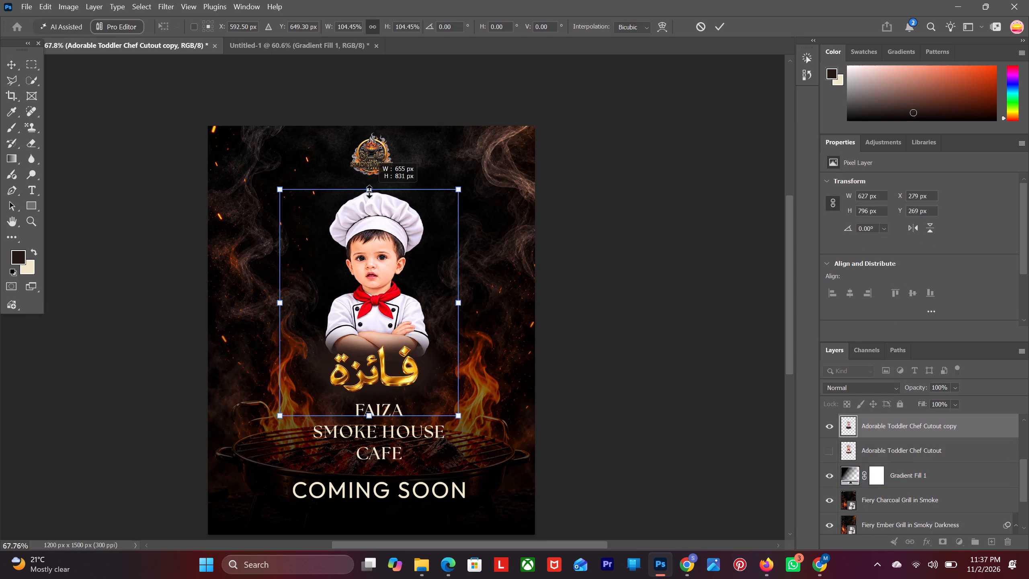
{"action": "left_click_drag", "start_coordinate": [369, 191], "coordinate": [368, 183]}
{"action": "left_click", "coordinate": [160, 366]}
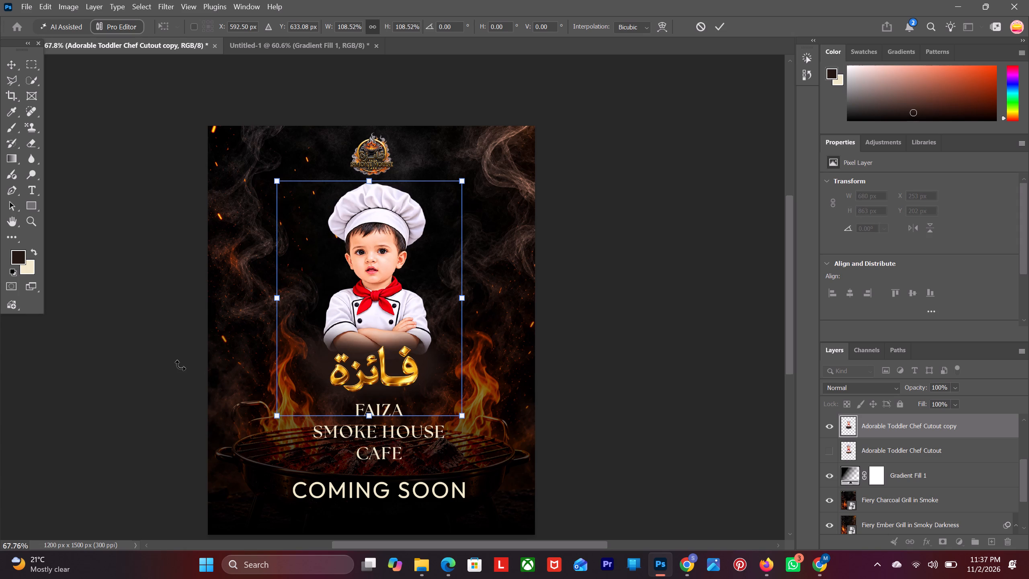
{"action": "left_click", "coordinate": [180, 365]}
{"action": "left_click", "coordinate": [11, 65]}
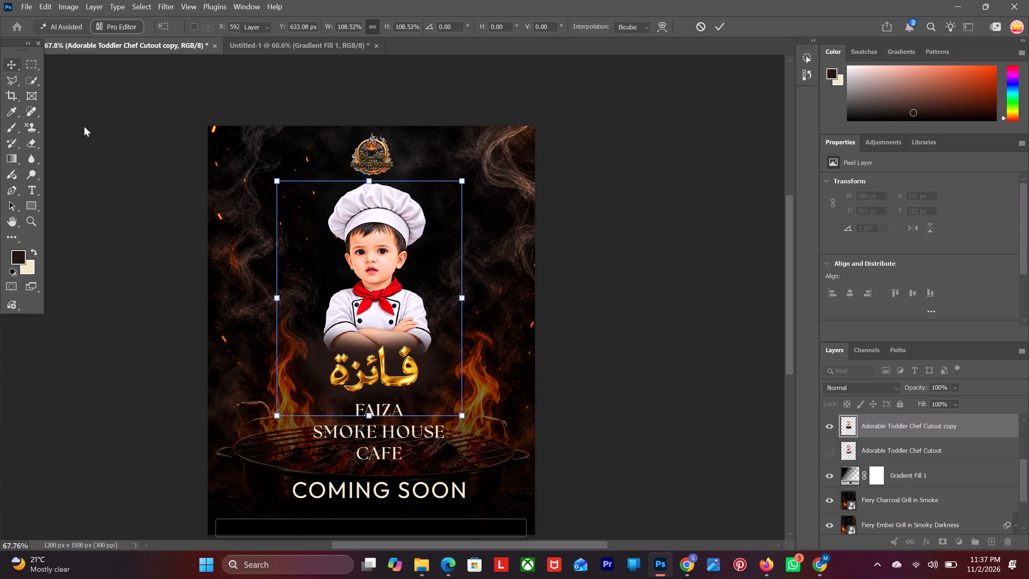
{"action": "left_click", "coordinate": [130, 164]}
Enlarge the Glossy 3D Gold Arabic Calligraphy layer proportionally to about 390 × 198 px, apply the transform and deselect it.
{"action": "left_click", "coordinate": [358, 370]}
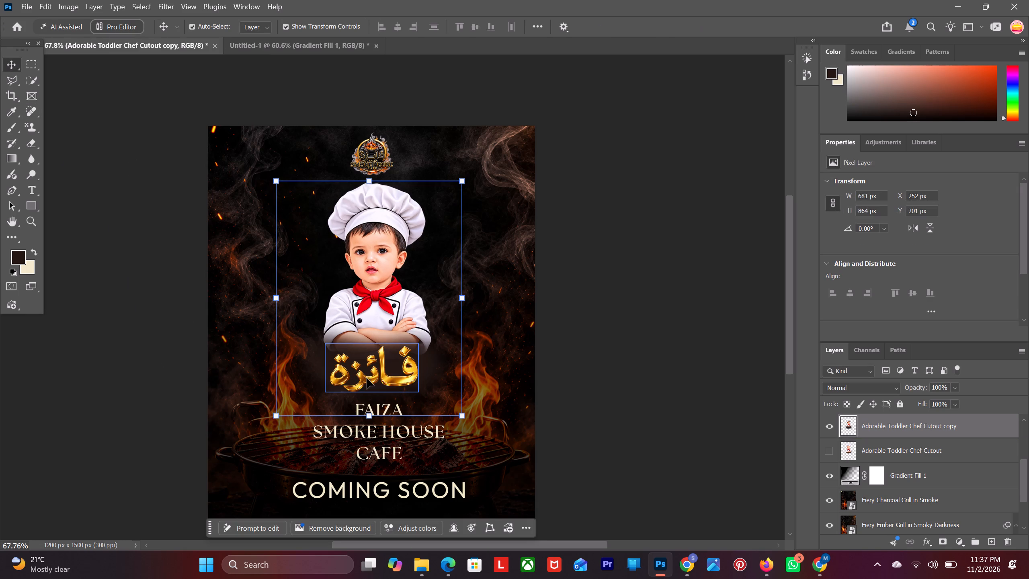
{"action": "left_click", "coordinate": [367, 374]}
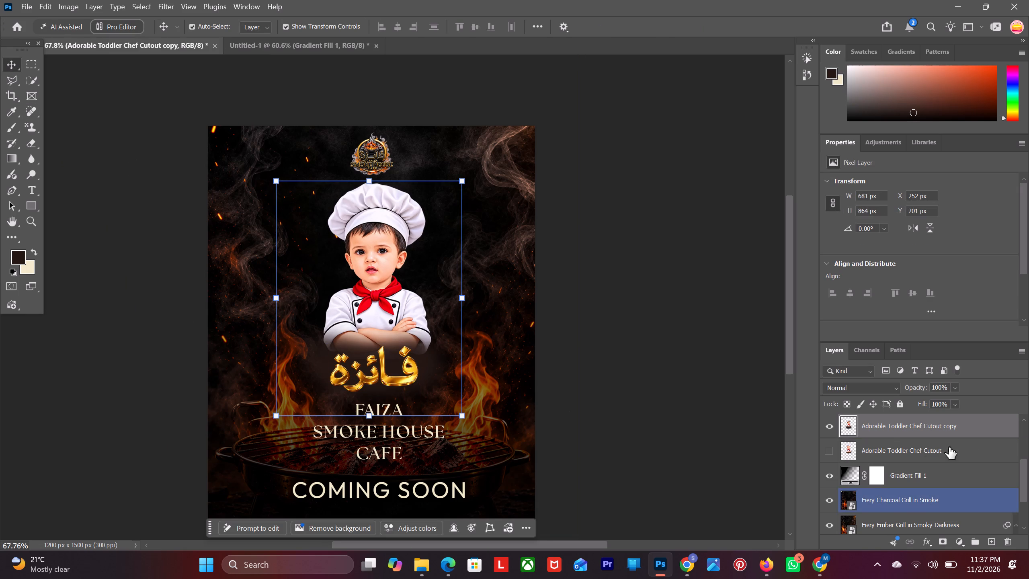
{"action": "scroll", "coordinate": [910, 454], "scroll_direction": "up", "scroll_amount": 9}
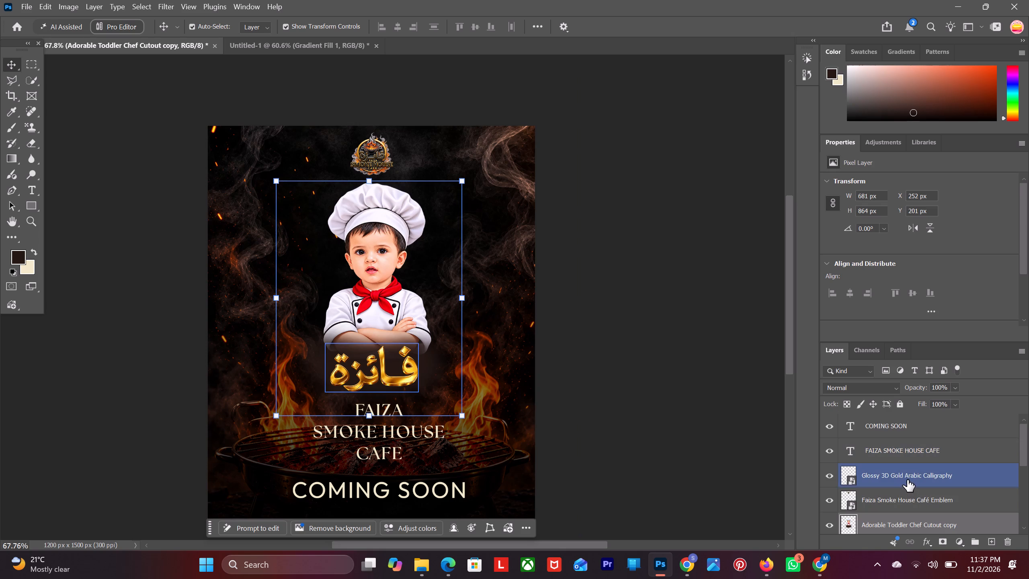
{"action": "left_click", "coordinate": [907, 480]}
{"action": "left_click_drag", "start_coordinate": [375, 342], "coordinate": [375, 340]}
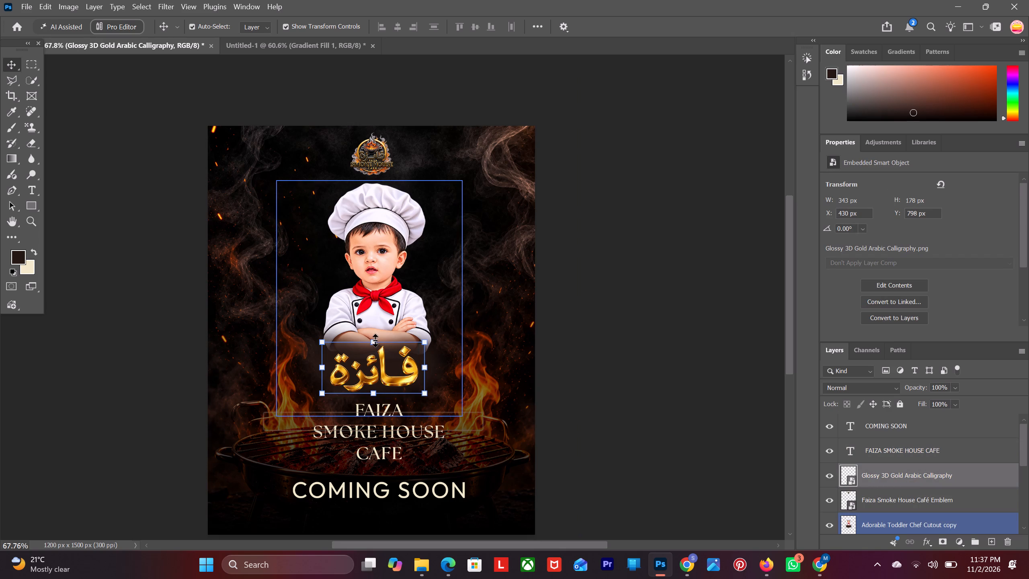
{"action": "left_click_drag", "start_coordinate": [375, 340], "coordinate": [375, 337]}
{"action": "left_click", "coordinate": [126, 337]}
{"action": "left_click", "coordinate": [109, 329]}
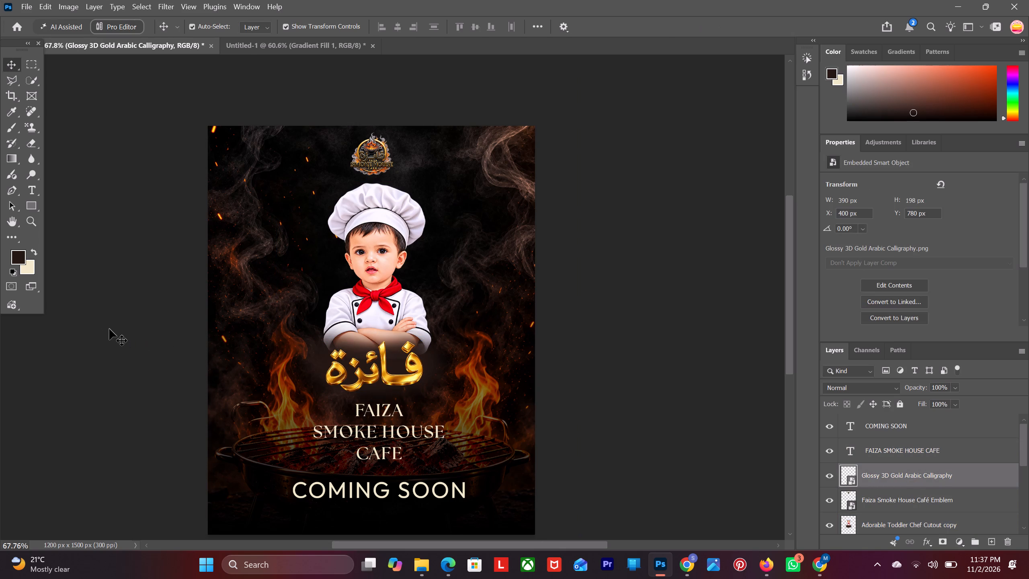
Set the COMING SOON text's font size to 21 pt and deselect it.
{"action": "scroll", "coordinate": [94, 388], "scroll_direction": "down", "scroll_amount": 5, "text": "alt"}
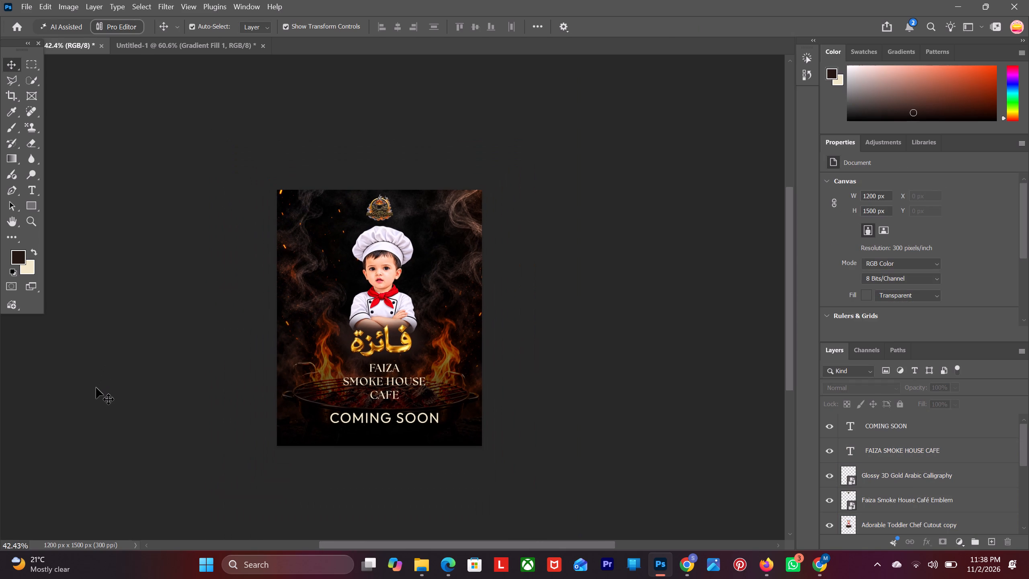
{"action": "scroll", "coordinate": [102, 388], "scroll_direction": "down", "scroll_amount": 5}
{"action": "left_click", "coordinate": [387, 372]}
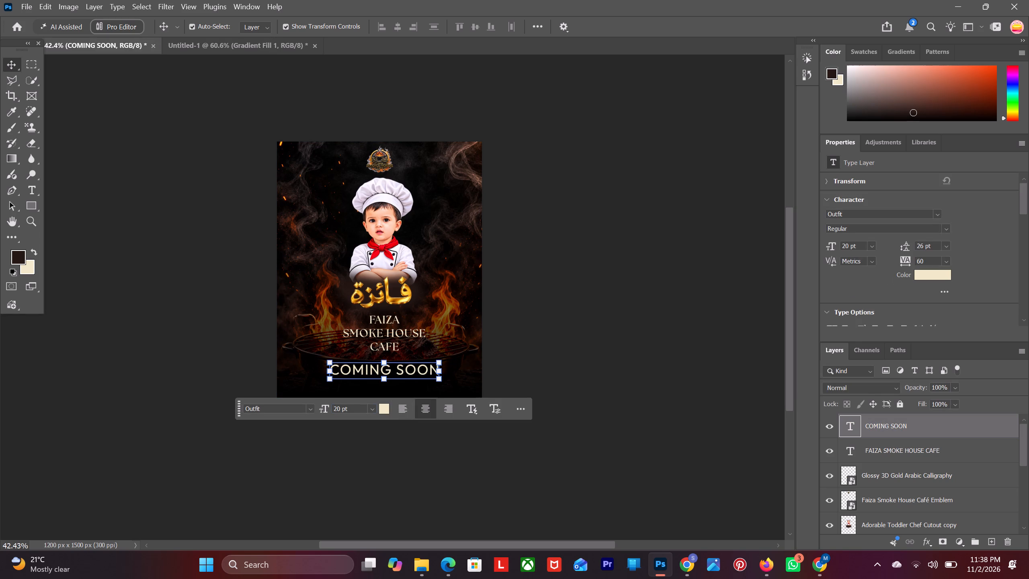
{"action": "left_click_drag", "start_coordinate": [349, 408], "coordinate": [320, 408]}
{"action": "type", "text": "21"}
{"action": "key", "text": "Return"}
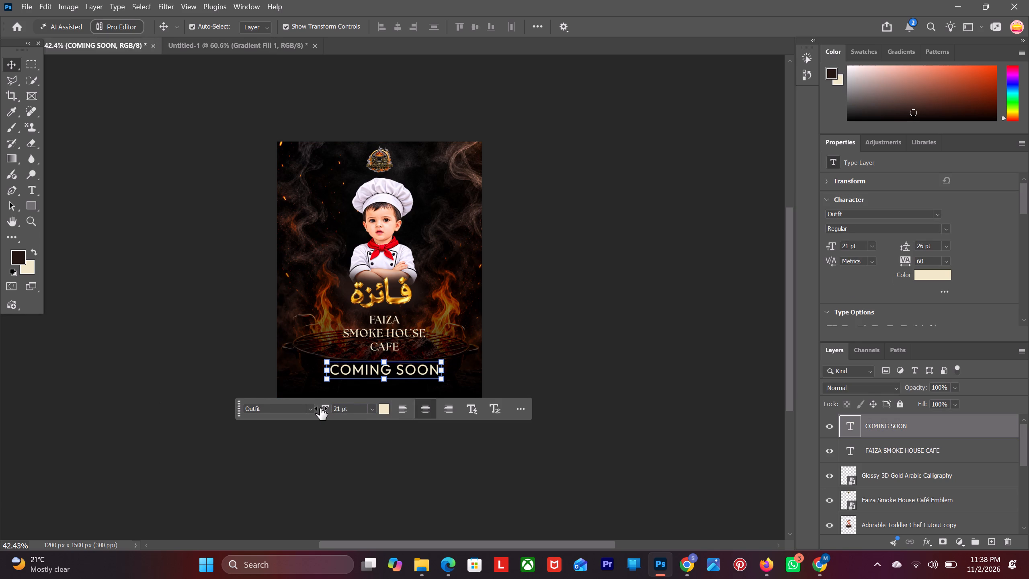
{"action": "left_click", "coordinate": [232, 375]}
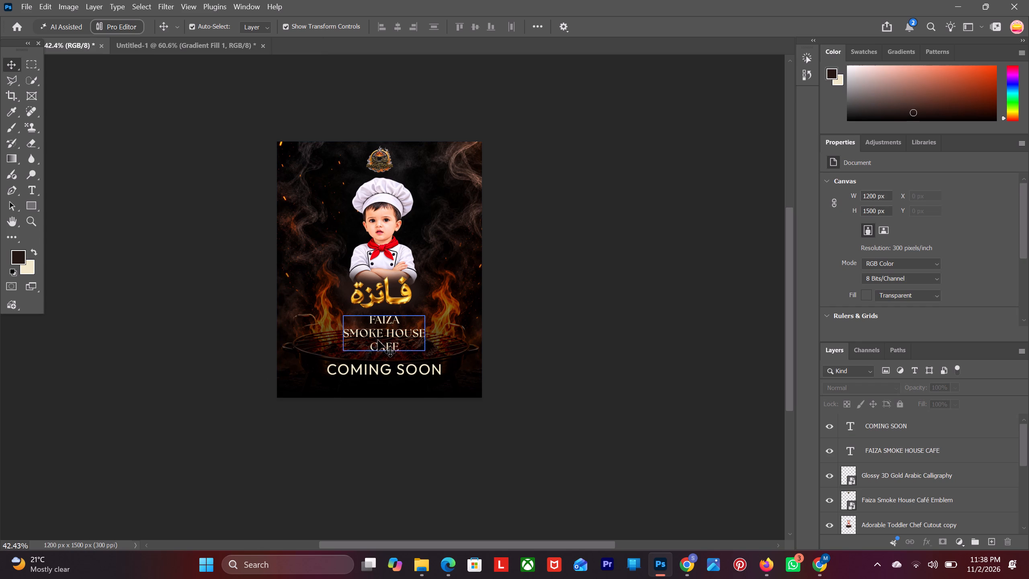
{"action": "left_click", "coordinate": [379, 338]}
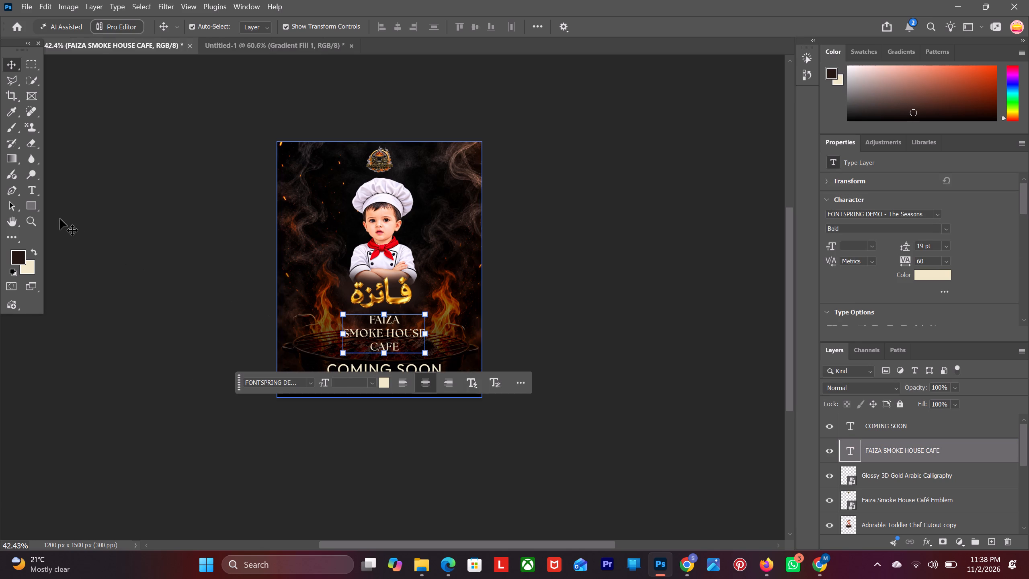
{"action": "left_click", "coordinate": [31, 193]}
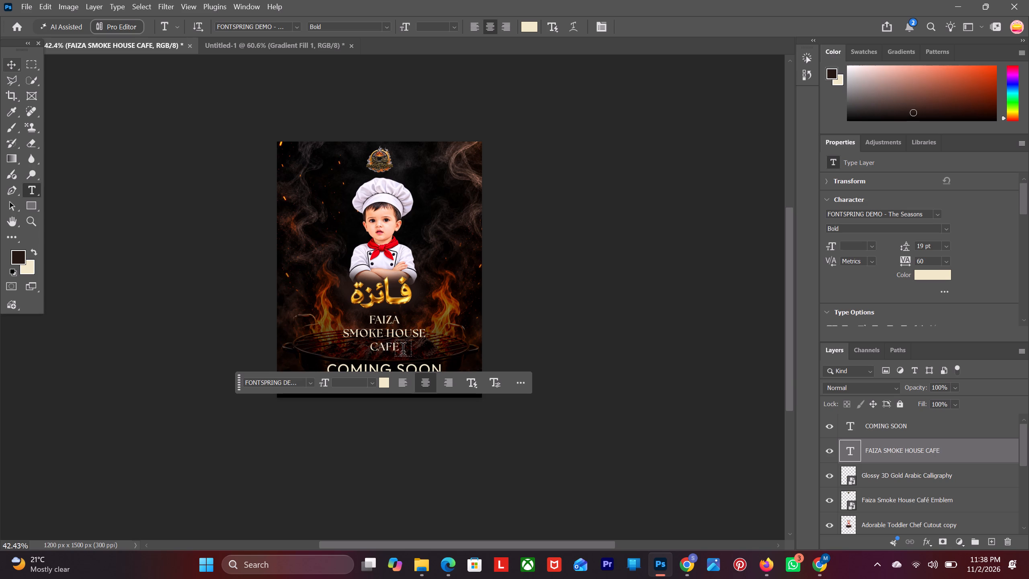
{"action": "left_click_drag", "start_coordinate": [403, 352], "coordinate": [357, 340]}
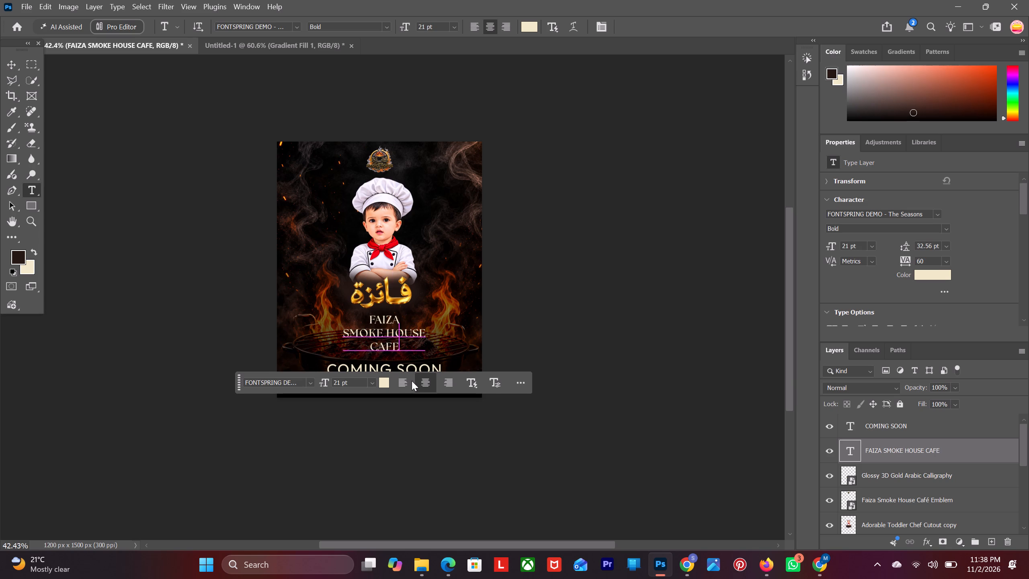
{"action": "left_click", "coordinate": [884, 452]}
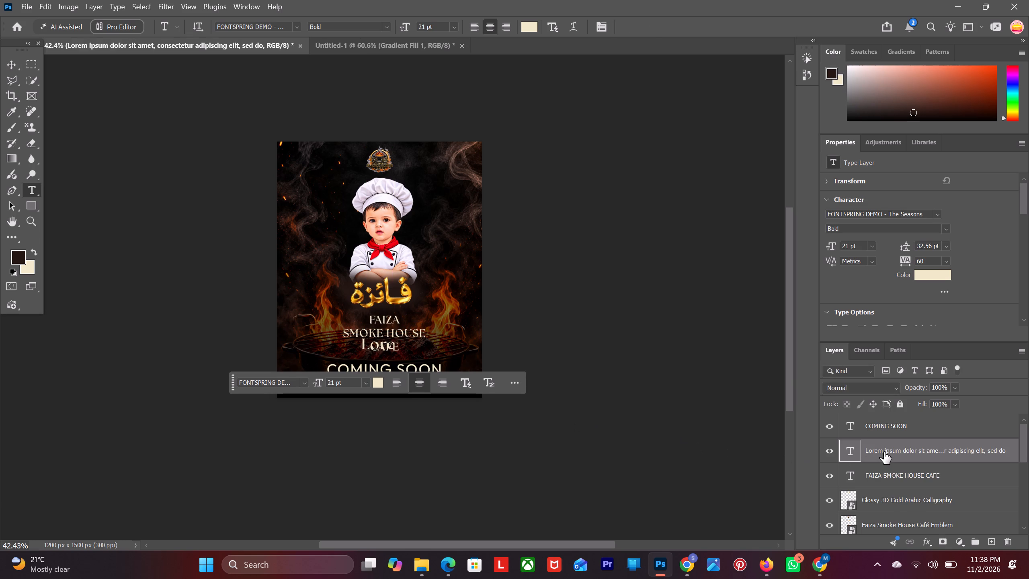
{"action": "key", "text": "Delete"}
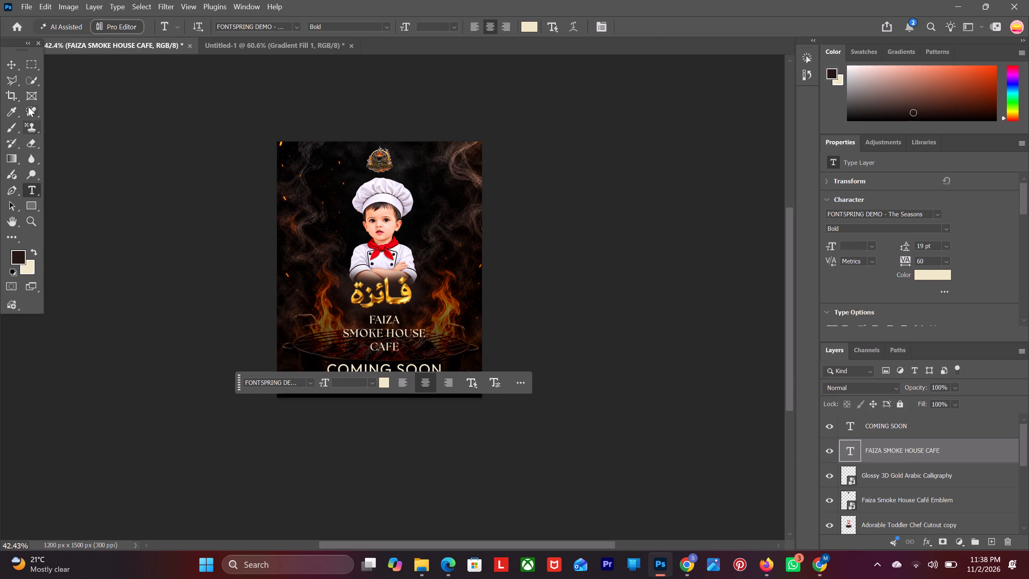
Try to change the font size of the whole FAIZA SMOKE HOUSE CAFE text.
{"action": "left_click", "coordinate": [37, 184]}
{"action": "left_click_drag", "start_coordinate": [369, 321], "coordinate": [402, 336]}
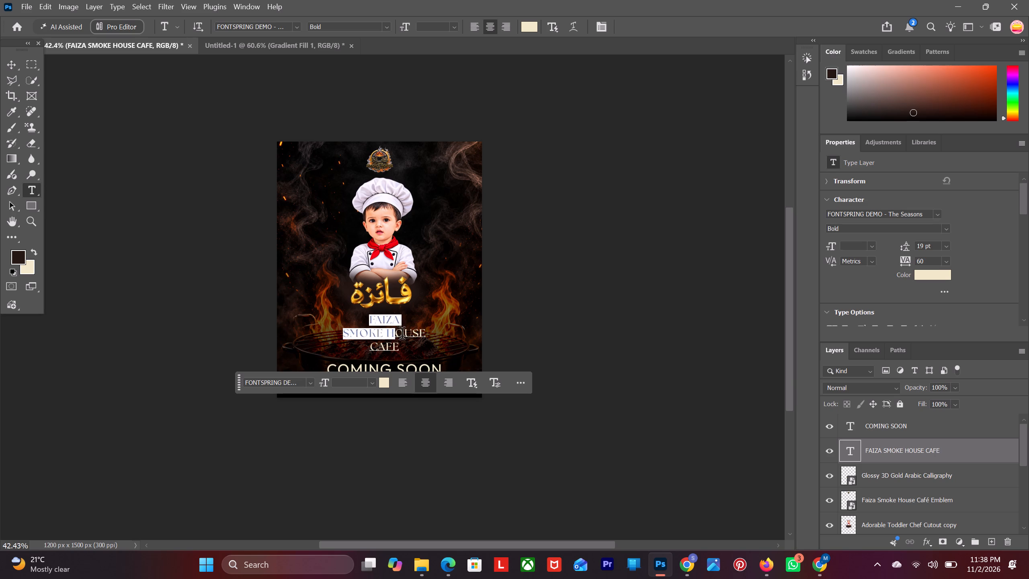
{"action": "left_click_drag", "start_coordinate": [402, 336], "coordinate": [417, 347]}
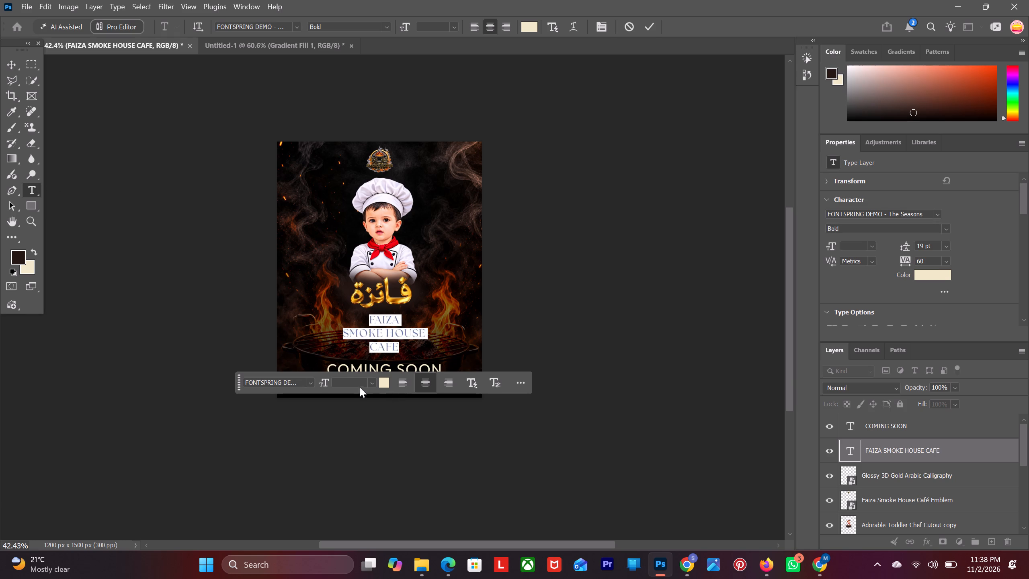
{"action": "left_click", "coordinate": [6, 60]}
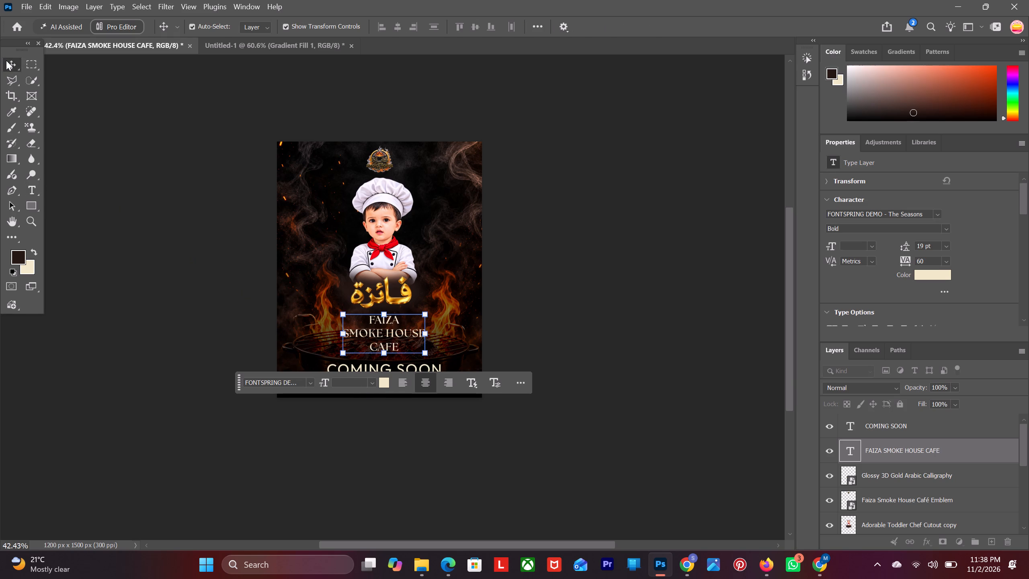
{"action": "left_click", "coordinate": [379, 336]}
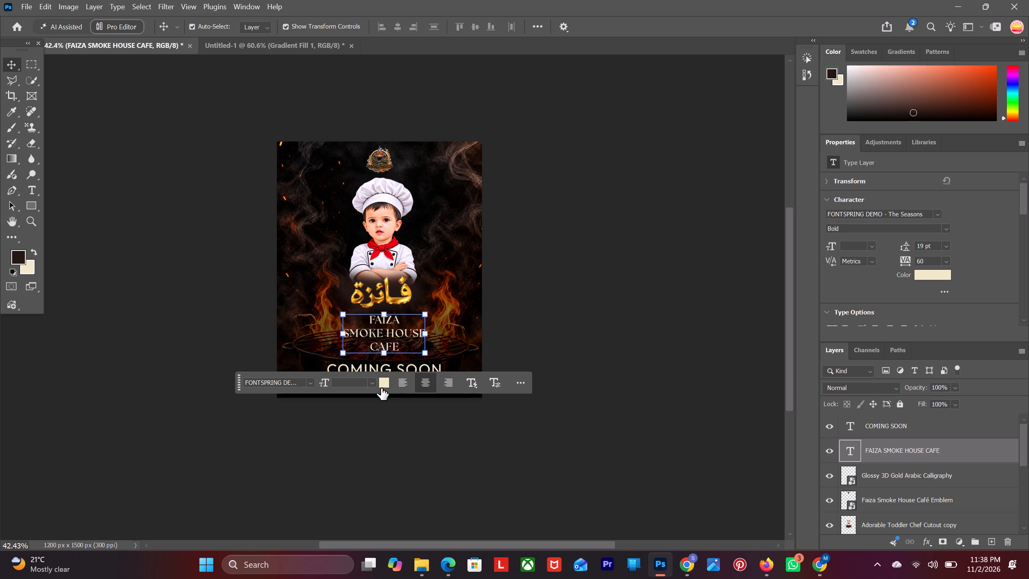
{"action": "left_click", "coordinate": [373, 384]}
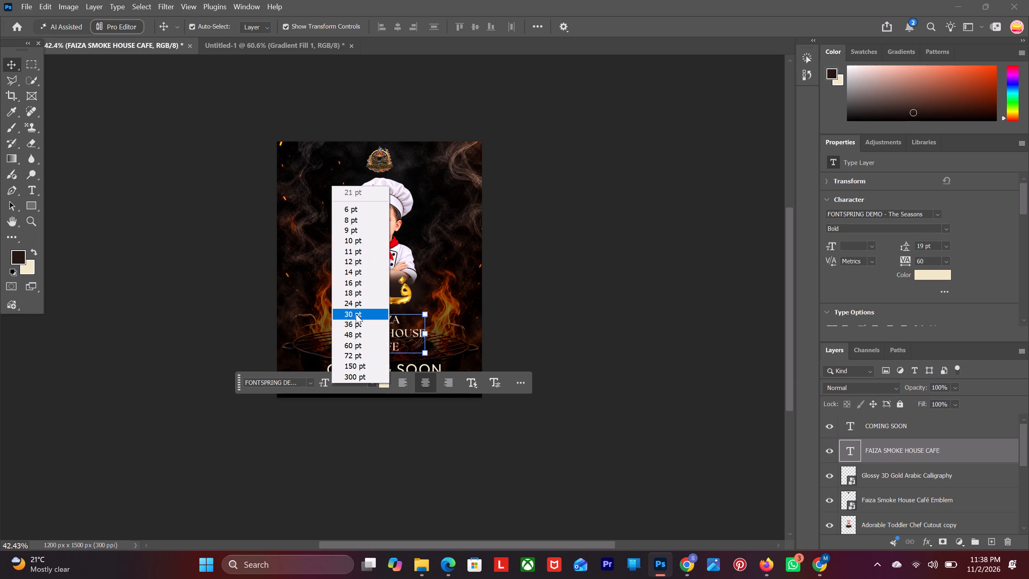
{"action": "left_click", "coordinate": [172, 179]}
Move the FAIZA SMOKE HOUSE CAFE text slightly down, bringing CAFE close above the COMING SOON line.
{"action": "left_click_drag", "start_coordinate": [373, 335], "coordinate": [373, 343]}
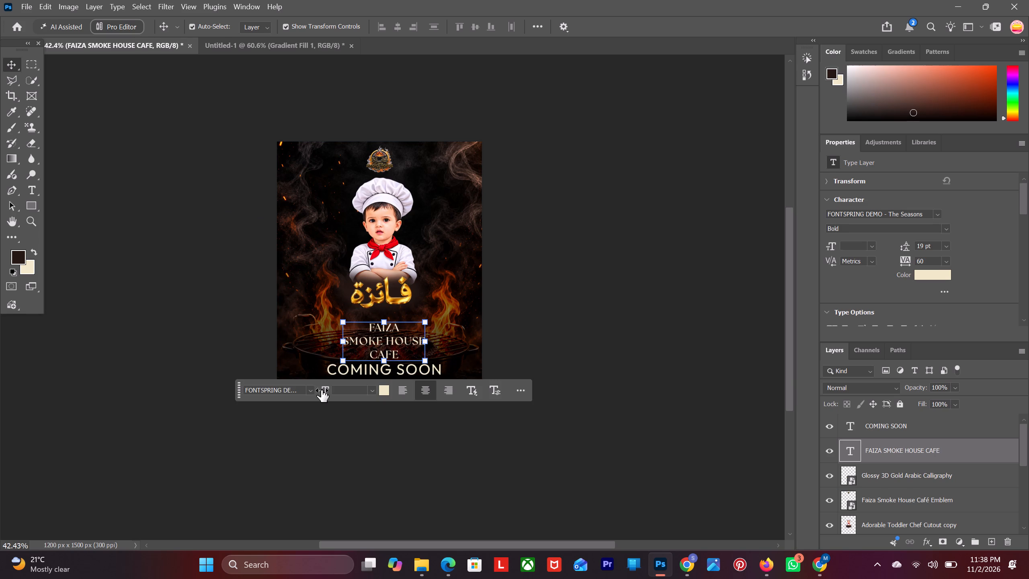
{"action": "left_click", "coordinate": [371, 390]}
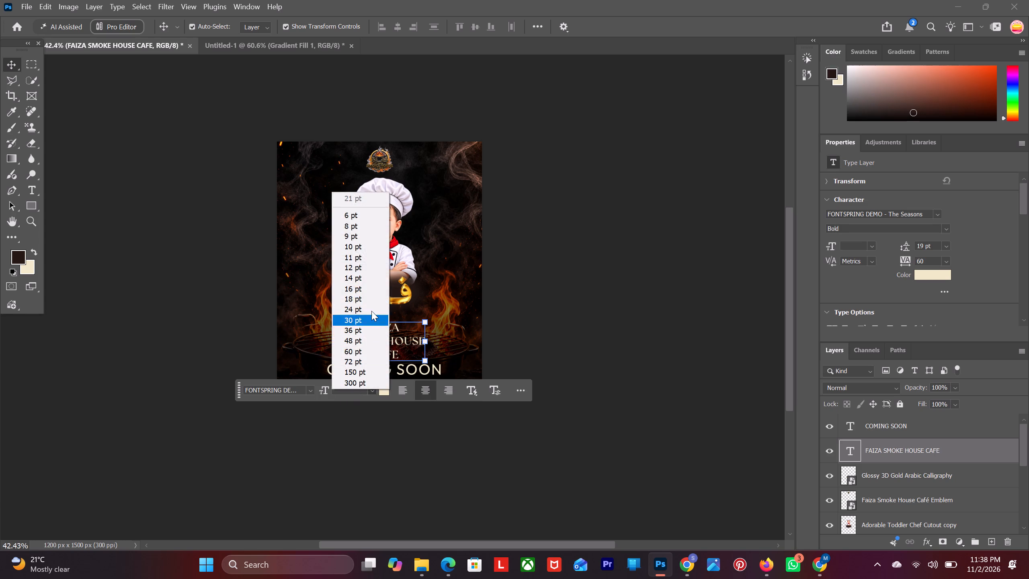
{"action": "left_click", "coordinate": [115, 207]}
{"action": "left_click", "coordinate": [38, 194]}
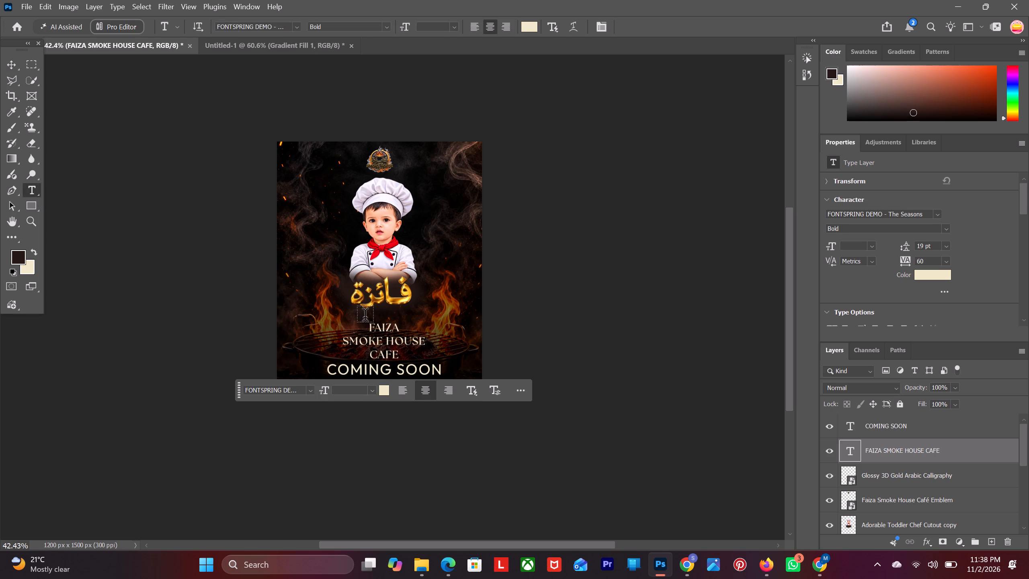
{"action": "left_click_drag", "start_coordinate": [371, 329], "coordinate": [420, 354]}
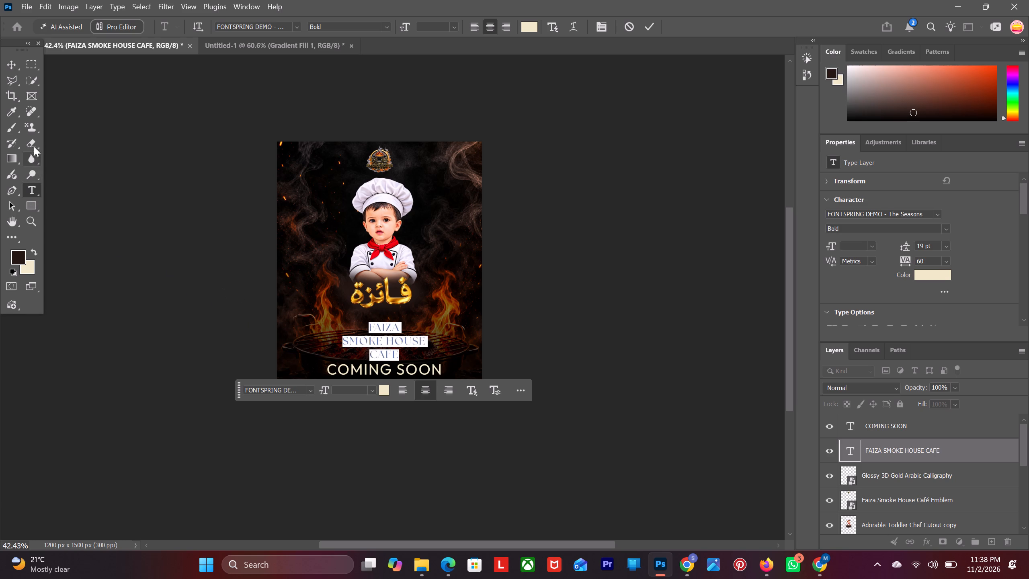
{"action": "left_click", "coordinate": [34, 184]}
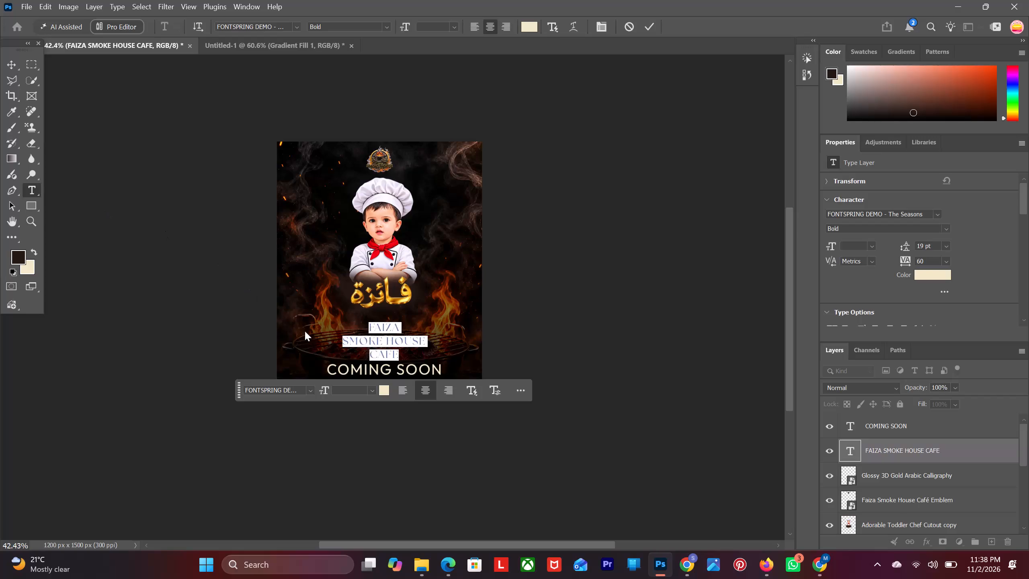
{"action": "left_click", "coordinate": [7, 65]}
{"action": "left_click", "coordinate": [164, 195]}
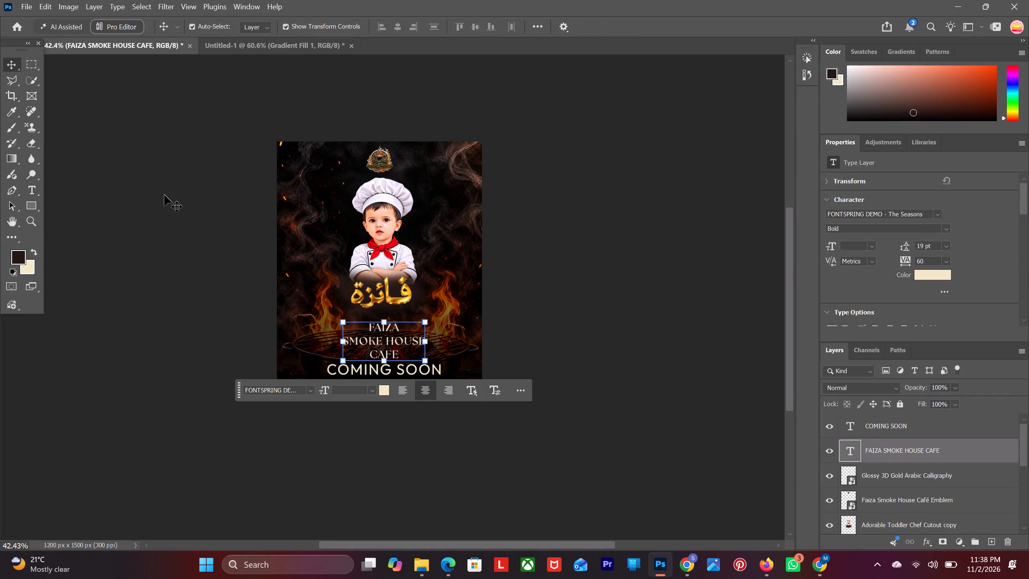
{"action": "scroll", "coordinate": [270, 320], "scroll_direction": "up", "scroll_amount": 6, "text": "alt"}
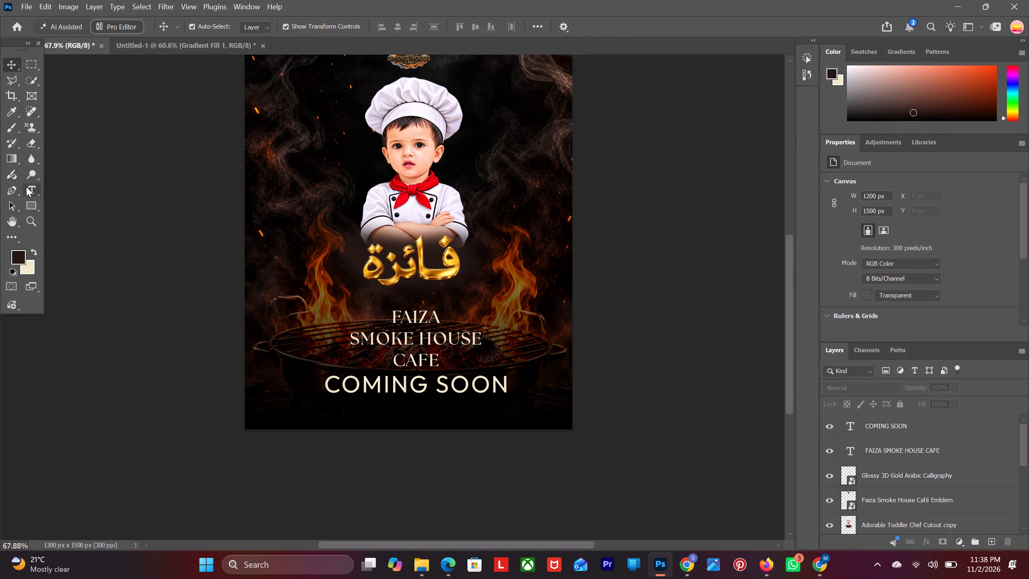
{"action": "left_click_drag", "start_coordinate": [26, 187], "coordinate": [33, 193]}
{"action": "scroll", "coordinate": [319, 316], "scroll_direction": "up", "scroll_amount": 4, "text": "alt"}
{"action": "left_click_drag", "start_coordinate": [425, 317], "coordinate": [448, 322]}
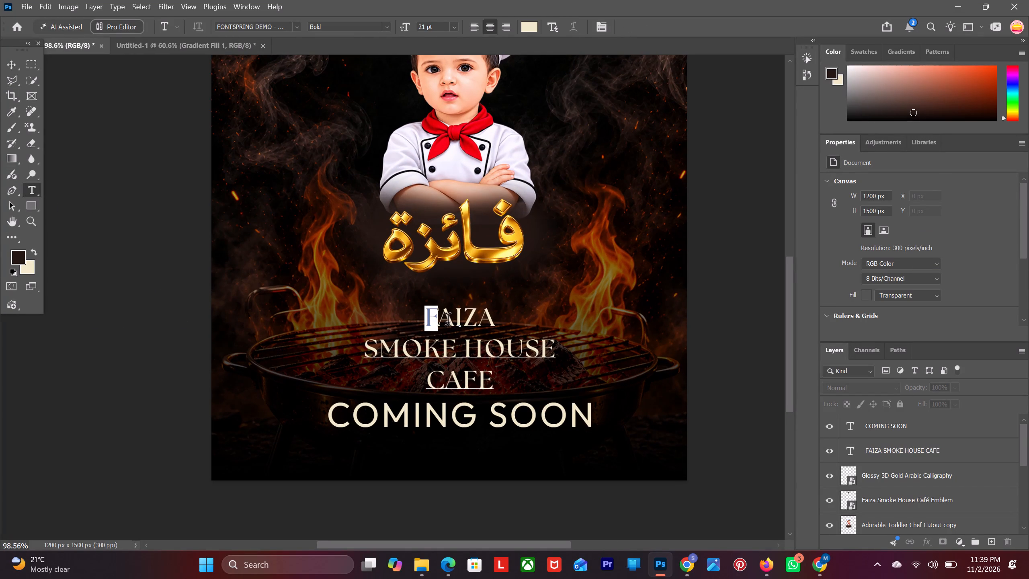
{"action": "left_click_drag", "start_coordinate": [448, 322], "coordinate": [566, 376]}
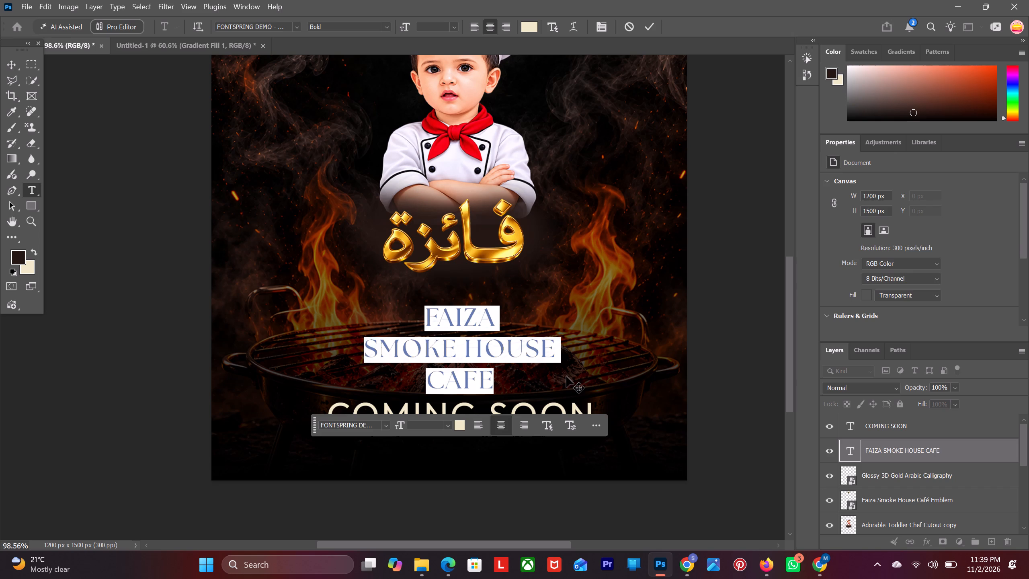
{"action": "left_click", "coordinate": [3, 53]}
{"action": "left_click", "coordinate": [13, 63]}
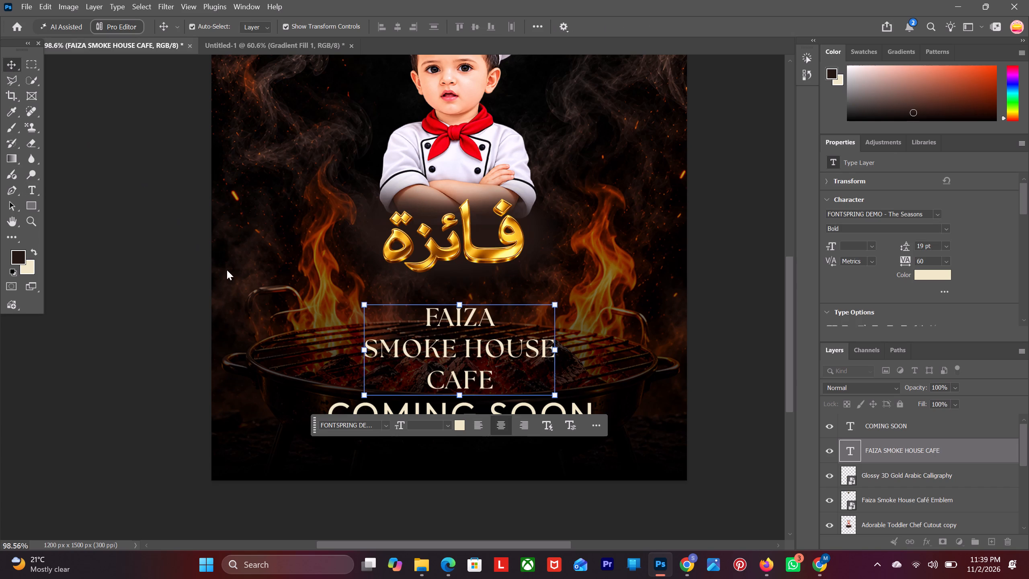
Select all three lines of the FAIZA SMOKE HOUSE CAFE text and set their leading to 18 pt.
{"action": "left_click", "coordinate": [39, 189]}
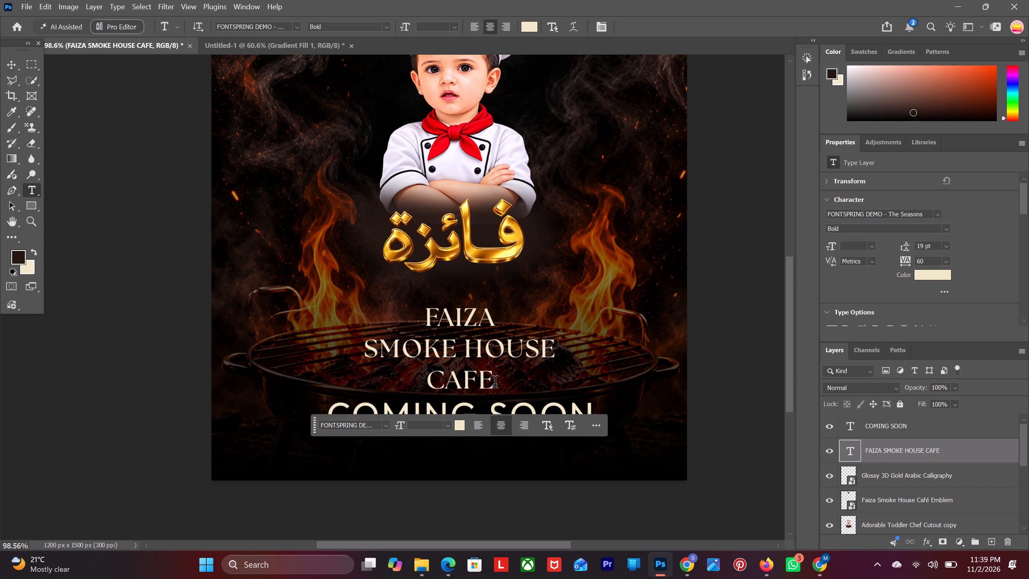
{"action": "left_click_drag", "start_coordinate": [495, 384], "coordinate": [413, 387]}
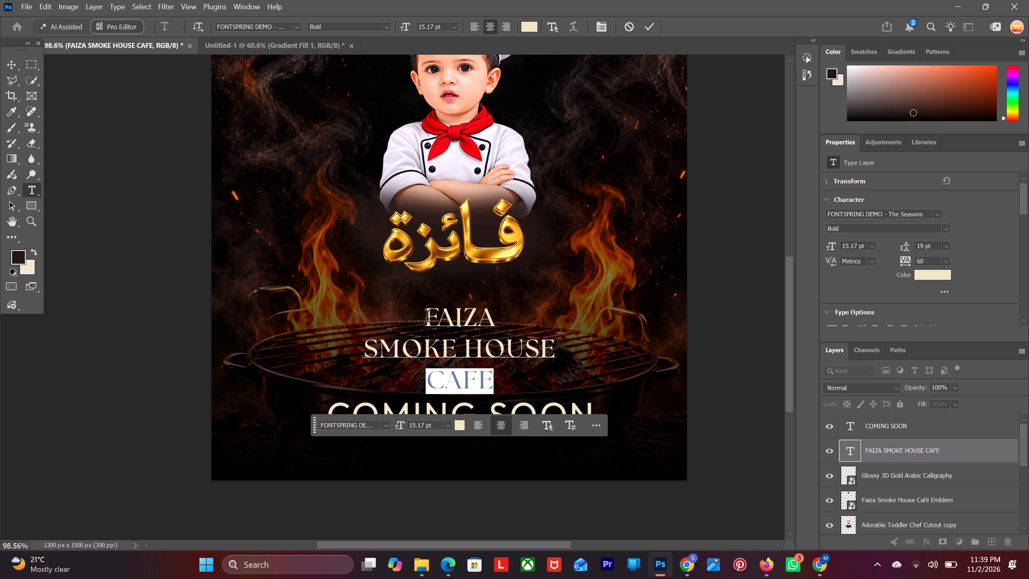
{"action": "left_click_drag", "start_coordinate": [427, 318], "coordinate": [500, 318]}
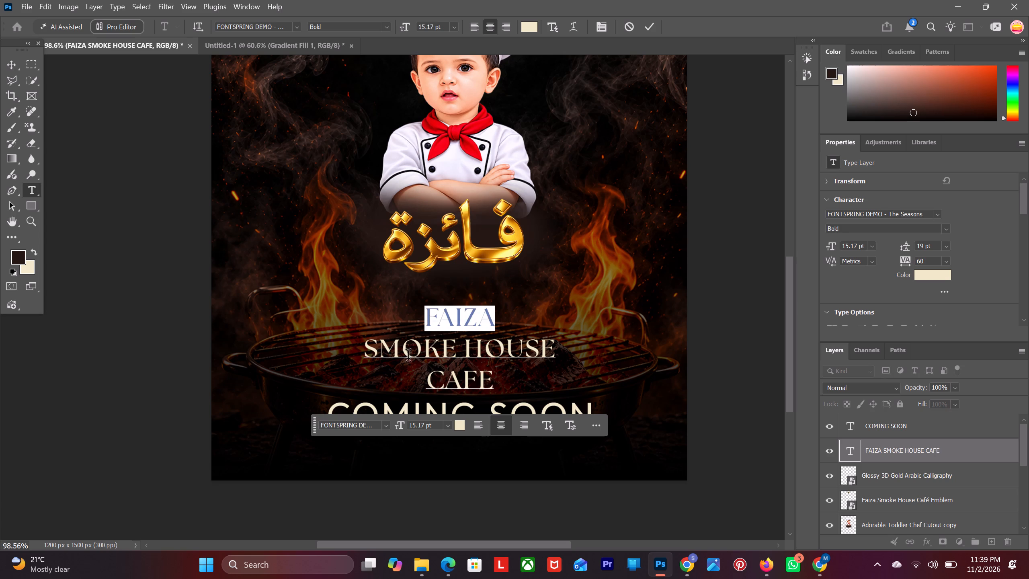
{"action": "left_click_drag", "start_coordinate": [369, 351], "coordinate": [568, 347]}
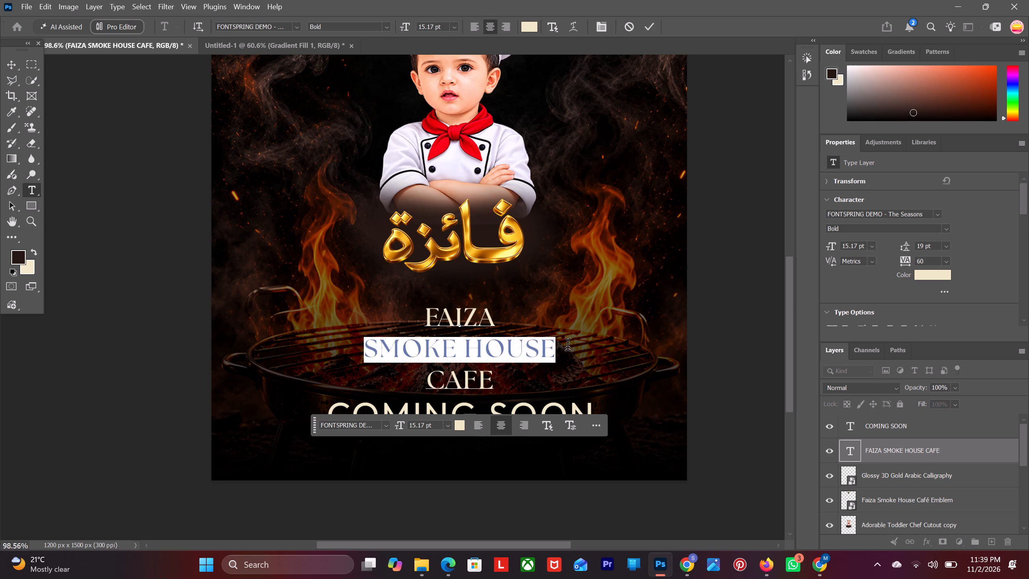
{"action": "left_click_drag", "start_coordinate": [568, 347], "coordinate": [569, 347]}
{"action": "left_click_drag", "start_coordinate": [426, 320], "coordinate": [535, 324]}
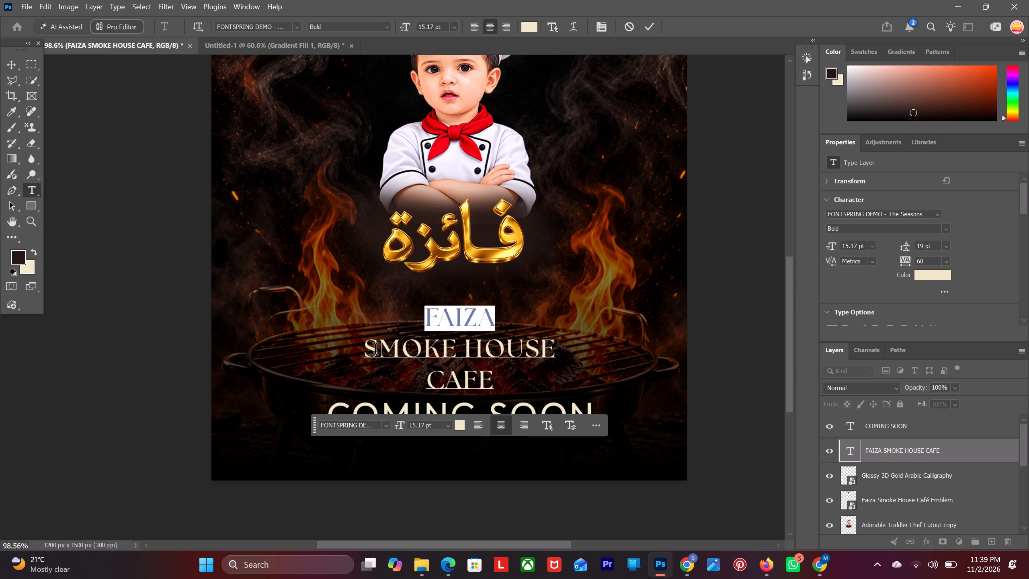
{"action": "left_click_drag", "start_coordinate": [373, 351], "coordinate": [557, 354]}
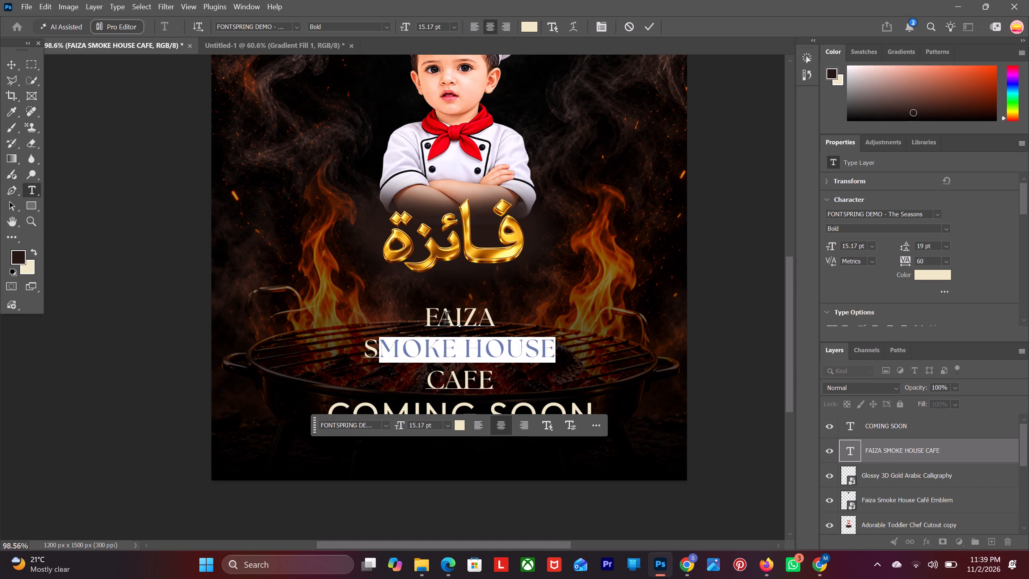
{"action": "left_click_drag", "start_coordinate": [424, 316], "coordinate": [563, 382]}
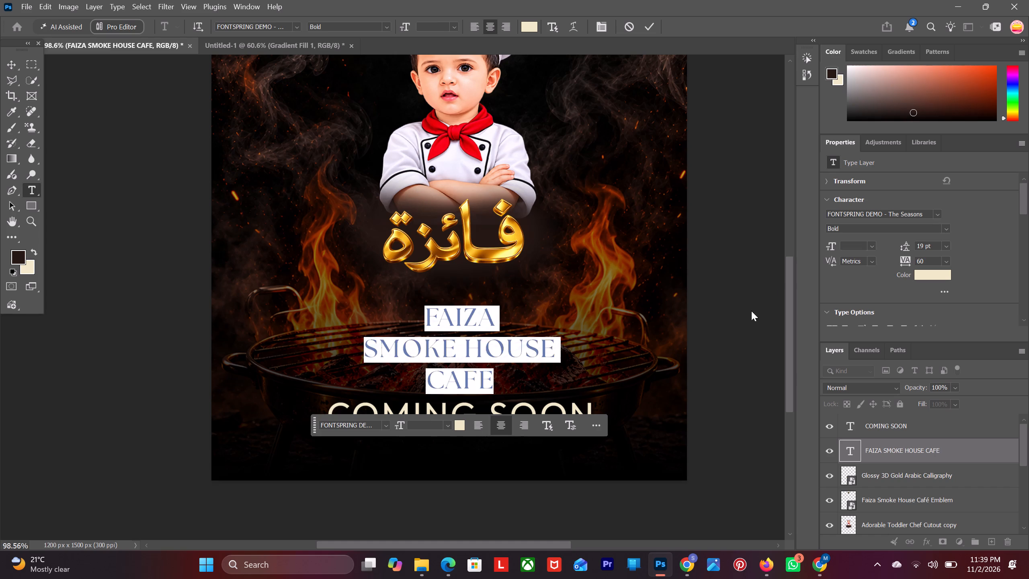
{"action": "left_click", "coordinate": [900, 247]}
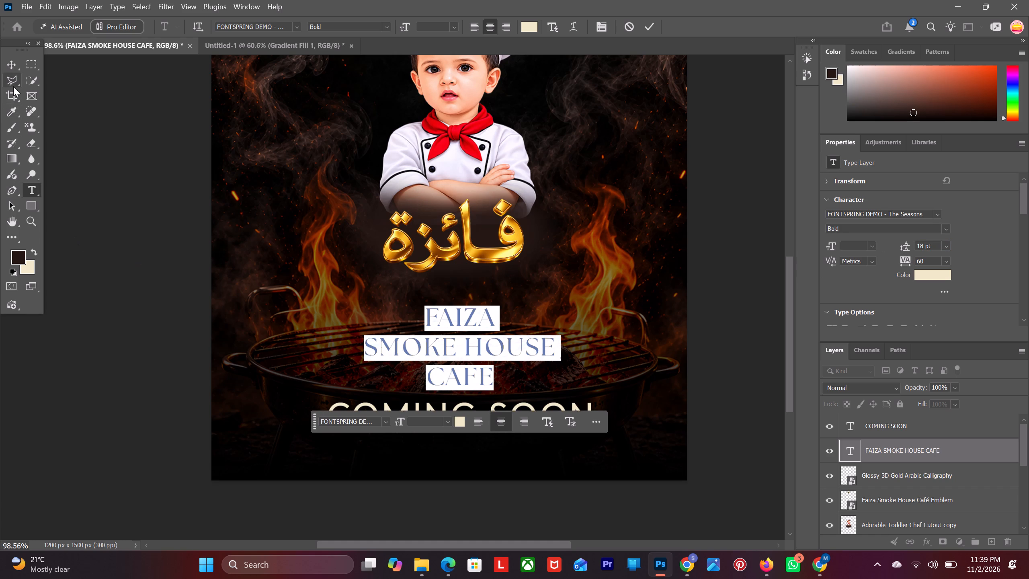
{"action": "left_click", "coordinate": [9, 63]}
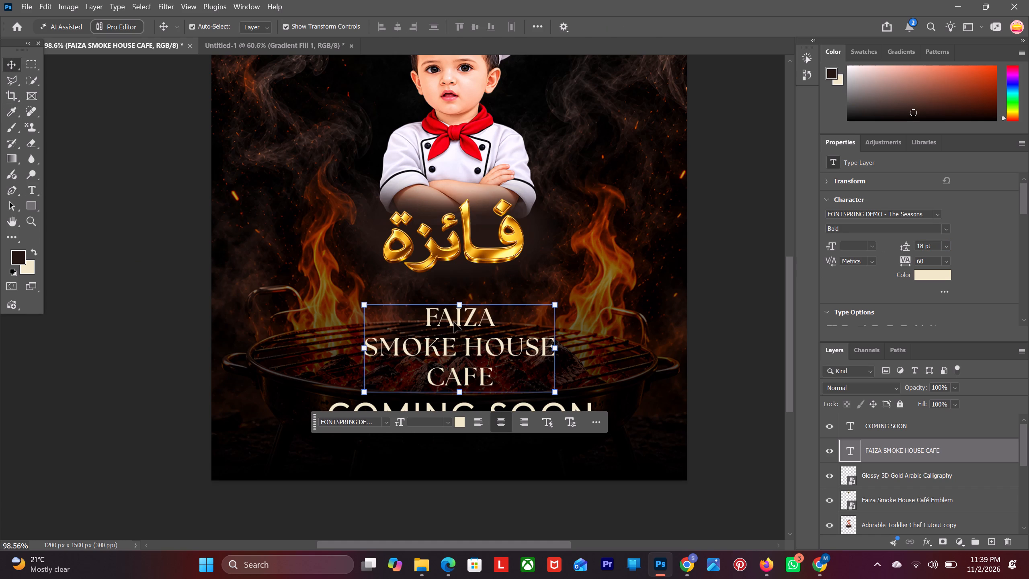
Scale the FAIZA SMOKE HOUSE CAFE text down proportionally to about 89% and apply the transform.
{"action": "left_click_drag", "start_coordinate": [461, 304], "coordinate": [462, 309]}
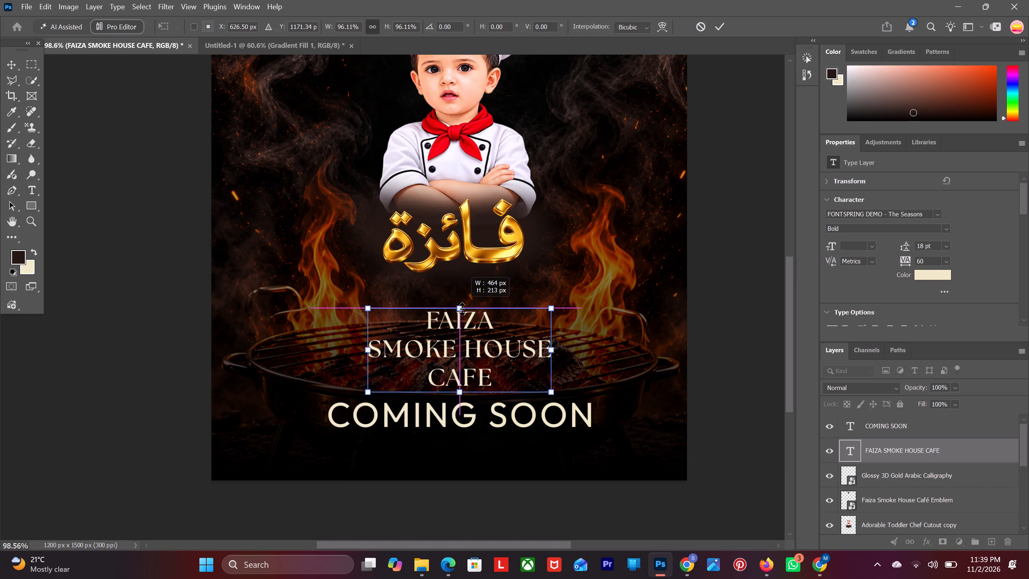
{"action": "left_click_drag", "start_coordinate": [462, 309], "coordinate": [463, 313]}
{"action": "left_click", "coordinate": [140, 300]}
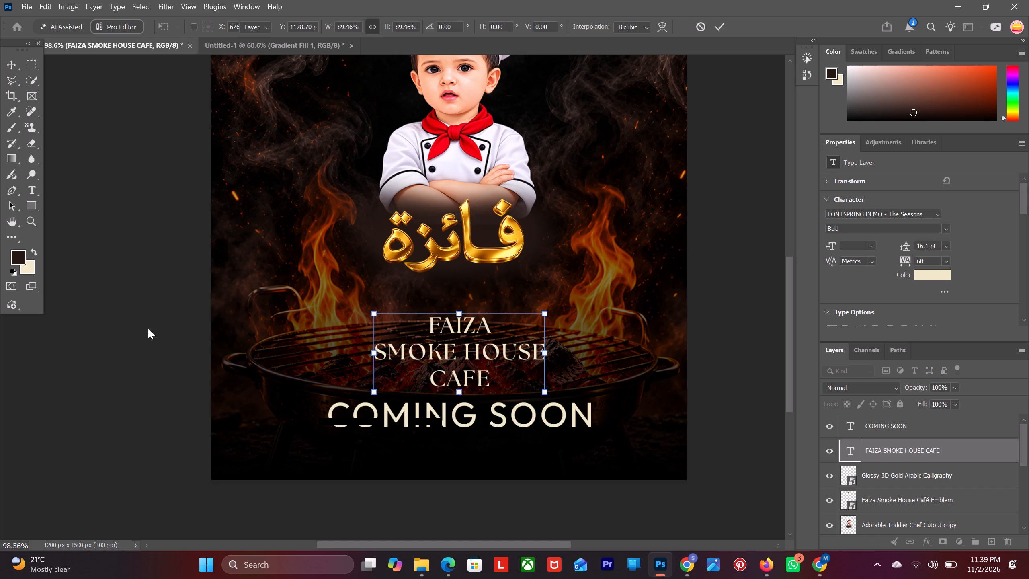
{"action": "left_click", "coordinate": [147, 329]}
Move the FAIZA SMOKE HOUSE CAFE text up between the gold calligraphy and the COMING SOON line, and deselect it.
{"action": "left_click_drag", "start_coordinate": [459, 351], "coordinate": [457, 340]}
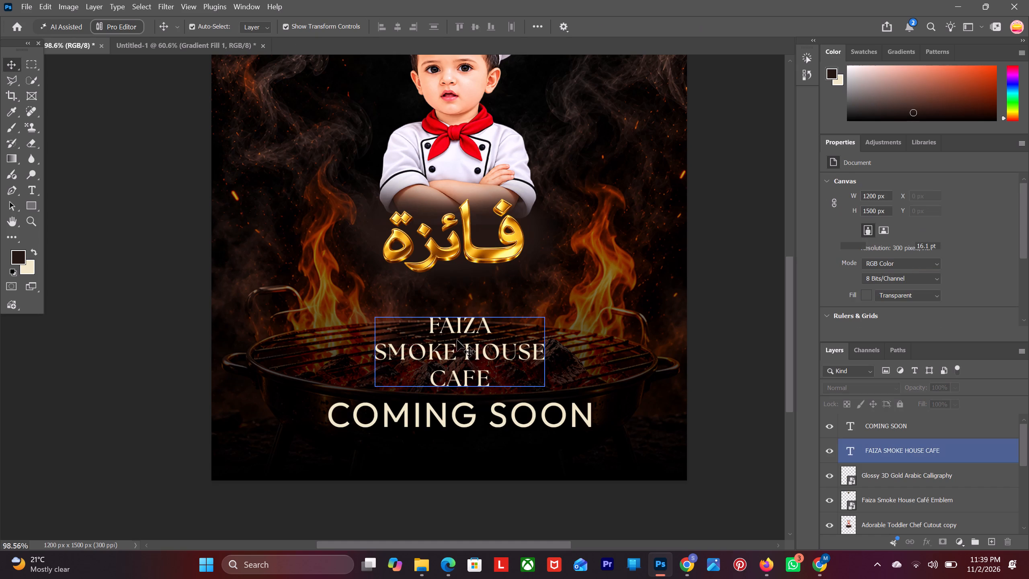
{"action": "left_click_drag", "start_coordinate": [457, 340], "coordinate": [457, 327]}
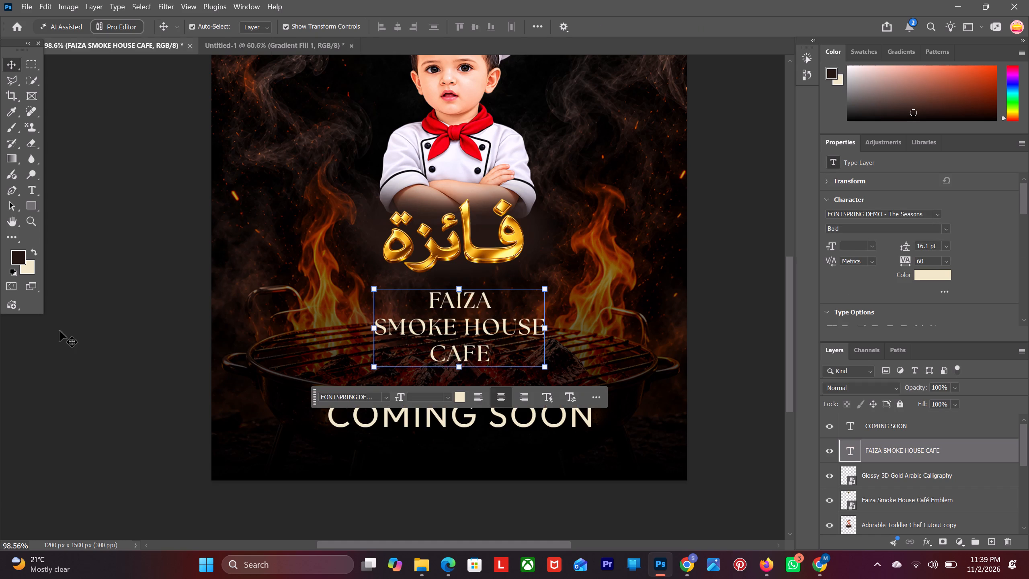
{"action": "left_click", "coordinate": [73, 322]}
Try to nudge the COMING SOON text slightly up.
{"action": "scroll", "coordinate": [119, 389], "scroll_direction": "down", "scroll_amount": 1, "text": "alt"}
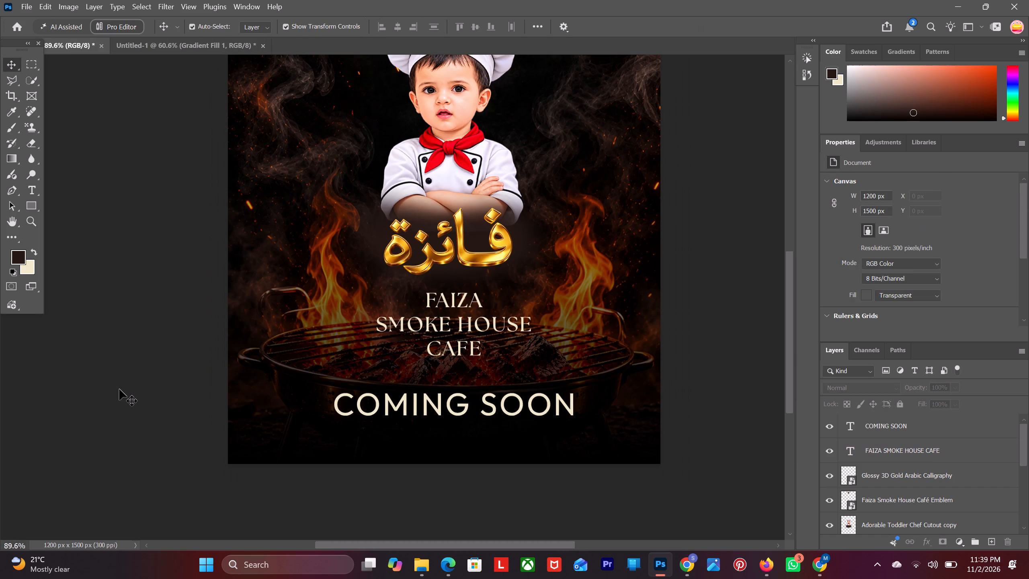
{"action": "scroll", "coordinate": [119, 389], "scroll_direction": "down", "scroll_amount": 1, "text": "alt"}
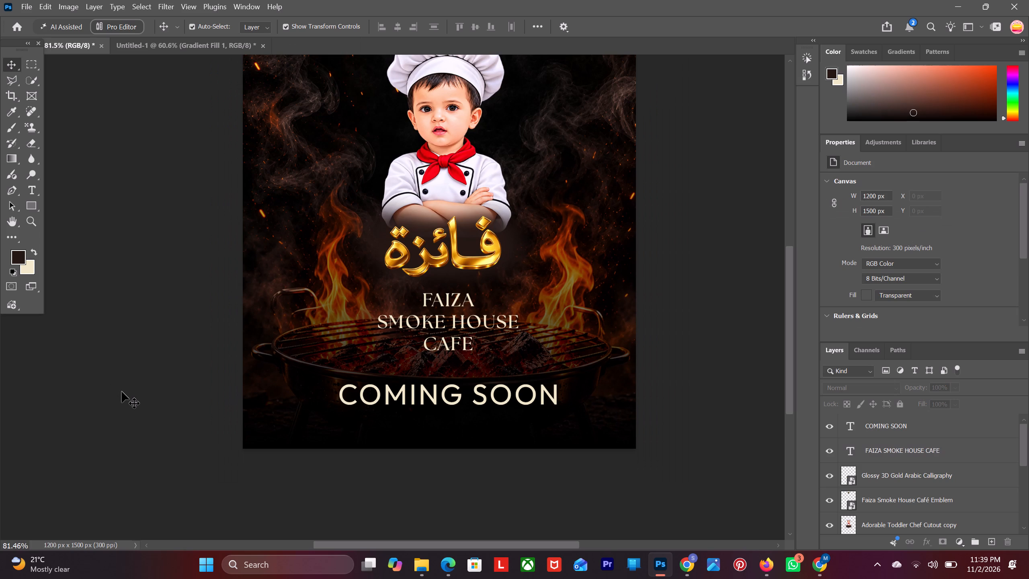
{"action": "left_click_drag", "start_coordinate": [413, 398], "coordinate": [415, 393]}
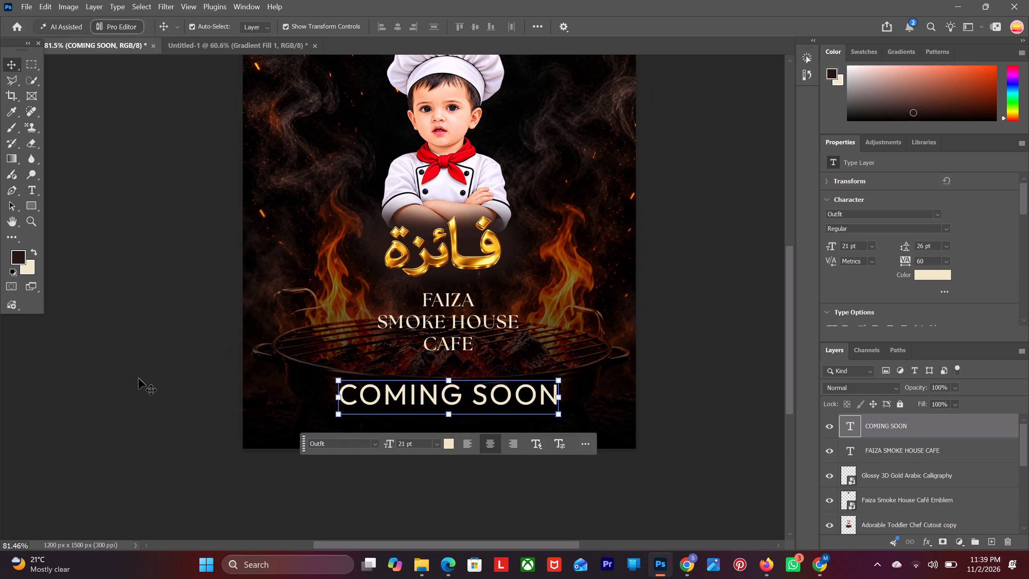
Enlarge the Adorable Toddler Chef Cutout copy proportionally to about 718 × 911 px, move it down behind the calligraphy and apply the transform.
{"action": "scroll", "coordinate": [135, 380], "scroll_direction": "down", "scroll_amount": 3, "text": "alt"}
{"action": "scroll", "coordinate": [134, 383], "scroll_direction": "up", "scroll_amount": 4}
{"action": "scroll", "coordinate": [134, 383], "scroll_direction": "down", "scroll_amount": 1, "text": "alt"}
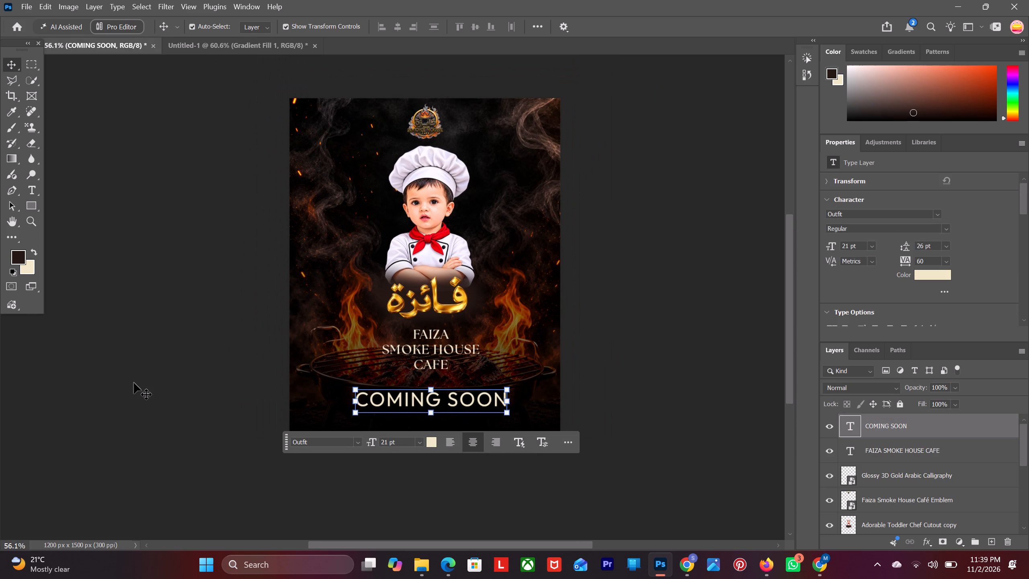
{"action": "left_click", "coordinate": [429, 262]}
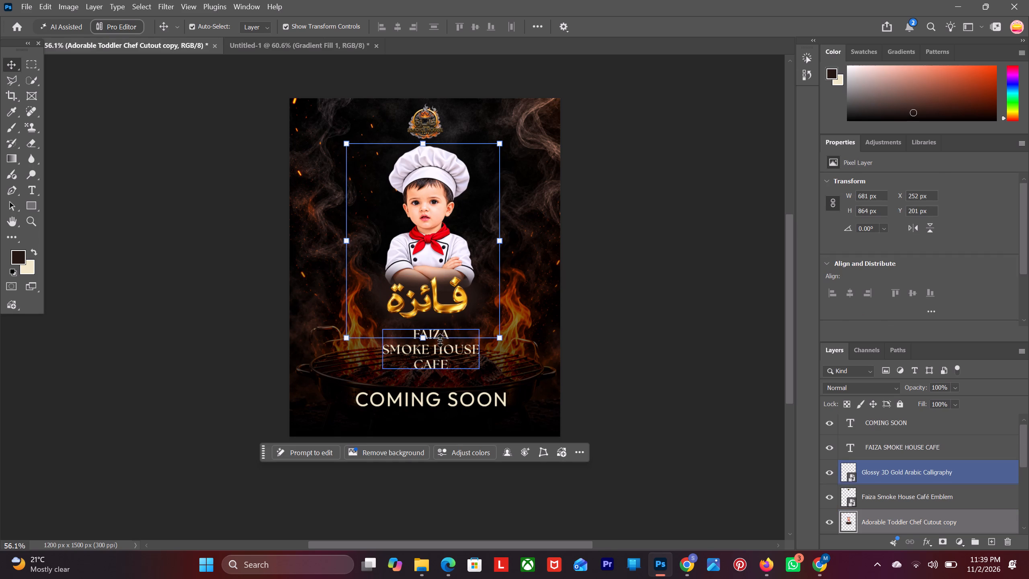
{"action": "left_click_drag", "start_coordinate": [427, 337], "coordinate": [428, 343]}
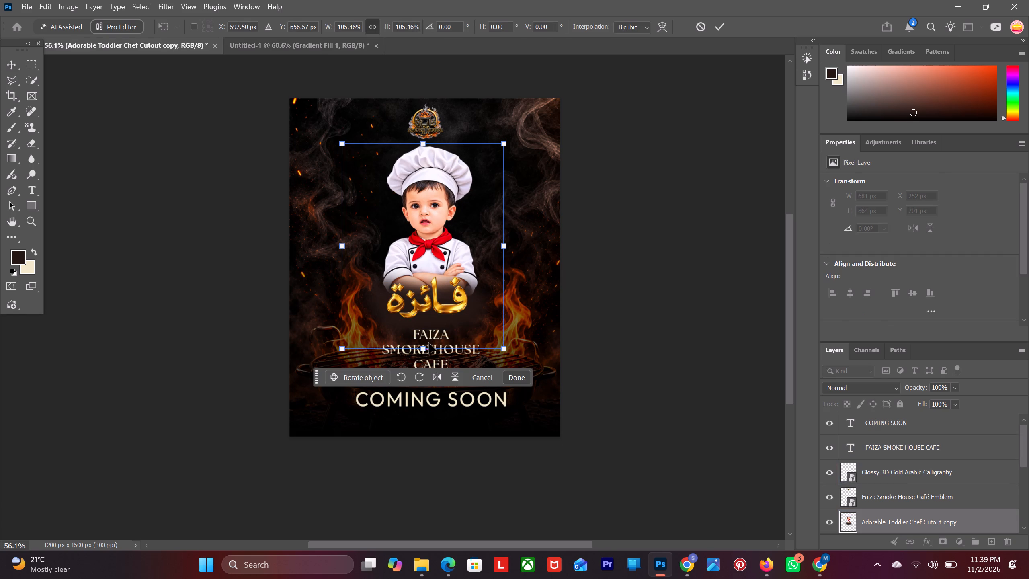
{"action": "key", "text": "Down"}
{"action": "key", "text": "Down"}
{"action": "key", "text": "Down"}
{"action": "key", "text": "Down"}
{"action": "key", "text": "Down"}
{"action": "key", "text": "Down"}
{"action": "key", "text": "Down"}
{"action": "key", "text": "Down"}
{"action": "key", "text": "Down"}
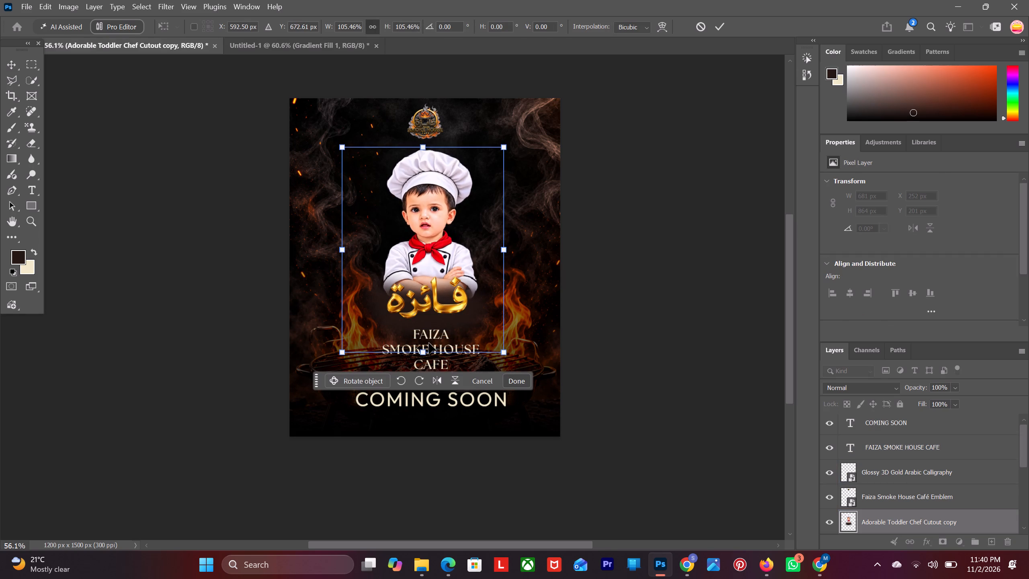
{"action": "left_click_drag", "start_coordinate": [420, 250], "coordinate": [422, 263]}
{"action": "left_click", "coordinate": [185, 281]}
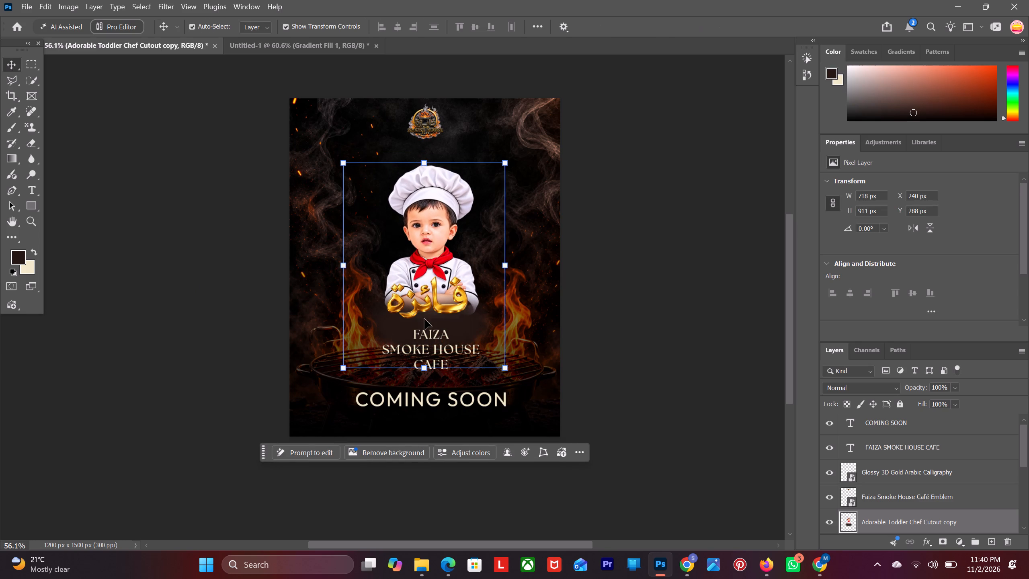
Move the gold Arabic calligraphy down over the chef's lower edge, to about X 411, Y 892 px.
{"action": "left_click_drag", "start_coordinate": [436, 306], "coordinate": [439, 325]}
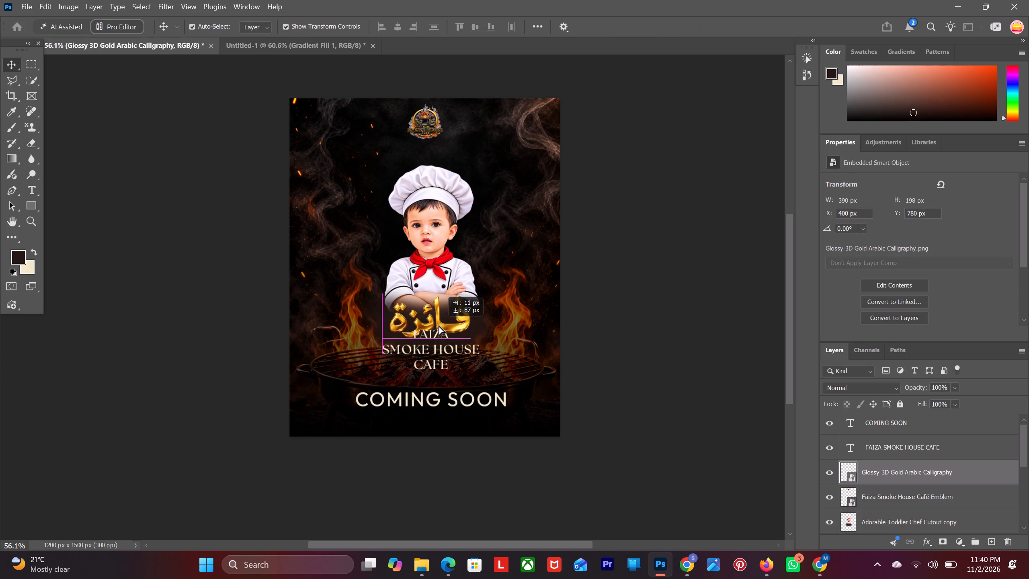
{"action": "left_click_drag", "start_coordinate": [439, 325], "coordinate": [439, 331]}
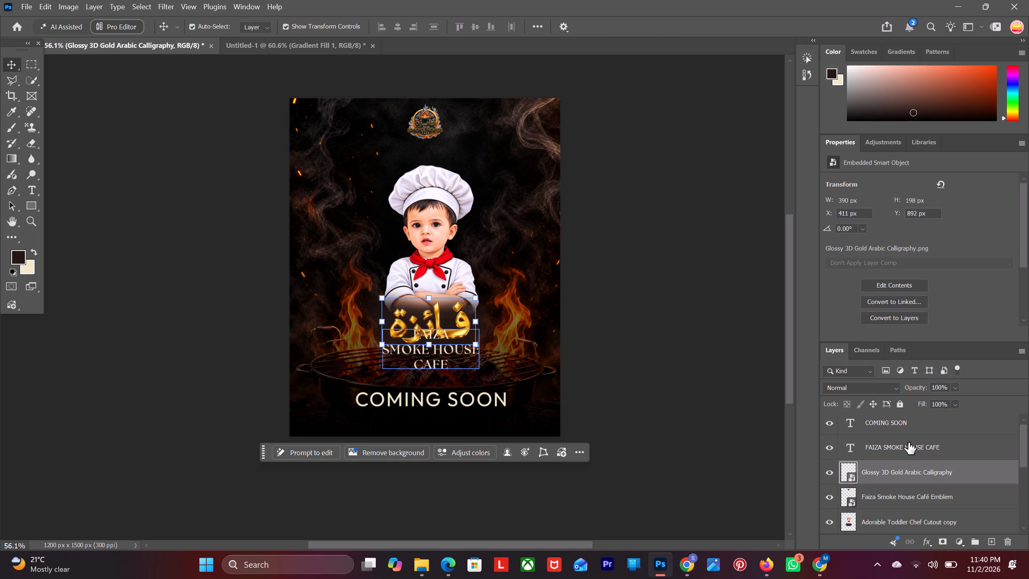
Move the FAIZA SMOKE HOUSE CAFE text down to just below the gold calligraphy and deselect it.
{"action": "left_click", "coordinate": [908, 442]}
{"action": "left_click_drag", "start_coordinate": [430, 348], "coordinate": [430, 353]}
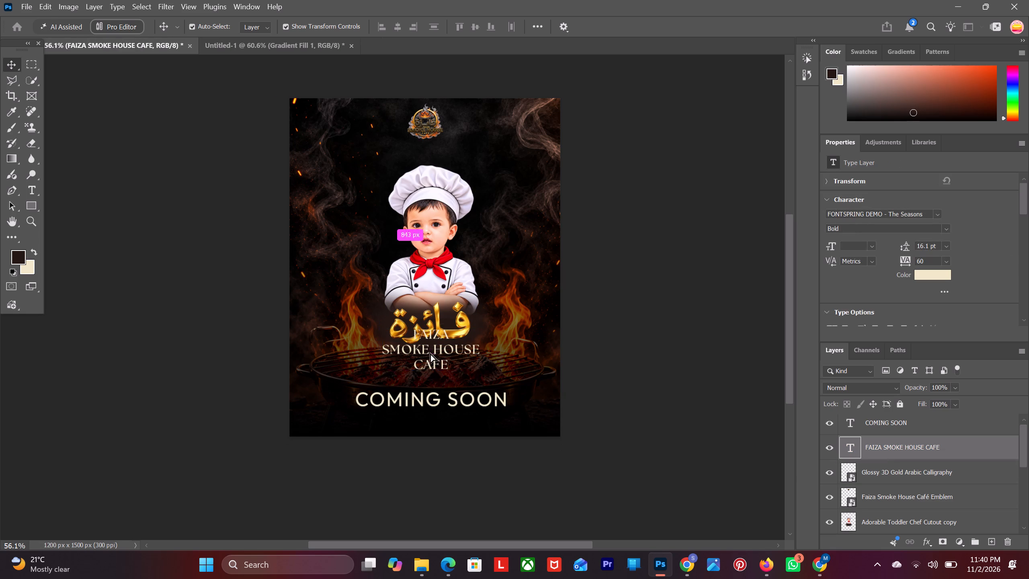
{"action": "left_click_drag", "start_coordinate": [430, 353], "coordinate": [430, 370]}
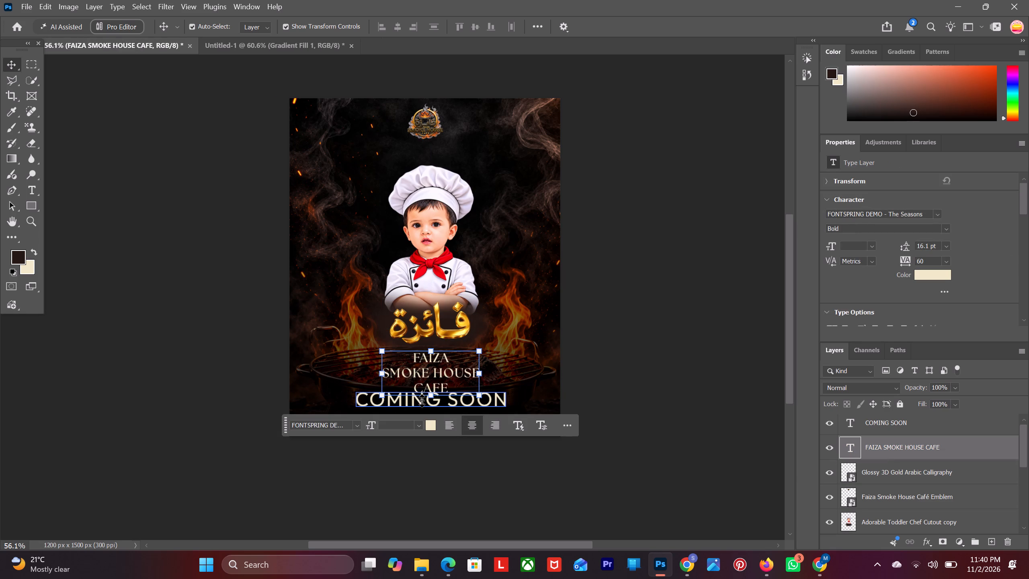
{"action": "left_click", "coordinate": [11, 54]}
{"action": "left_click", "coordinate": [106, 197]}
Move the COMING SOON text down to leave a gap below CAFE, and deselect it.
{"action": "scroll", "coordinate": [345, 459], "scroll_direction": "down", "scroll_amount": 2}
{"action": "left_click_drag", "start_coordinate": [406, 384], "coordinate": [406, 399]}
{"action": "left_click", "coordinate": [157, 374]}
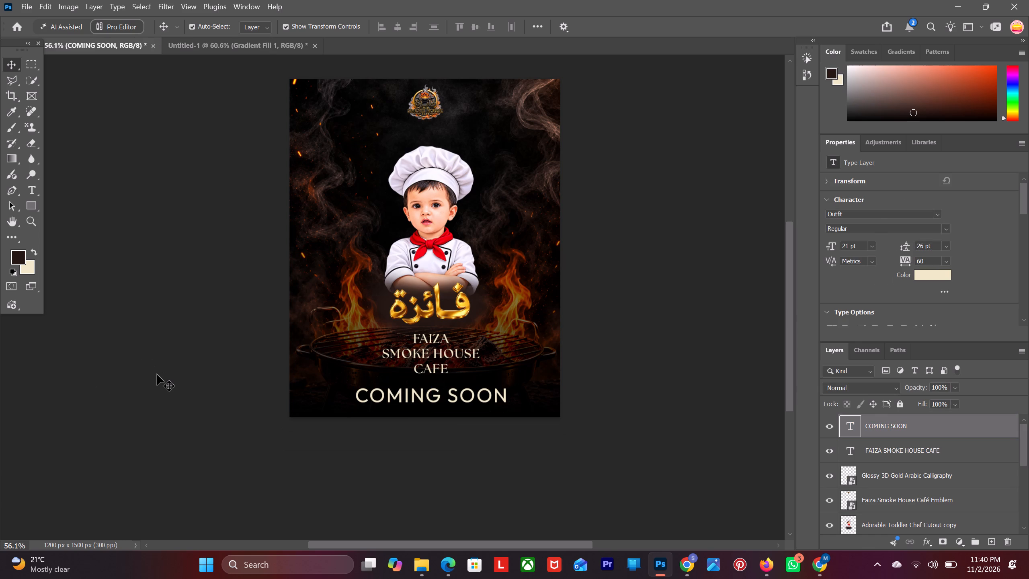
Nudge the toddler chef cutout up to about Y 258 px so its folded arms sit just above the calligraphy, and deselect it.
{"action": "left_click", "coordinate": [416, 245]}
{"action": "key", "text": "Down"}
{"action": "key", "text": "Up"}
{"action": "key", "text": "Up"}
{"action": "key", "text": "Up"}
{"action": "key", "text": "Up"}
{"action": "key", "text": "Up"}
{"action": "key", "text": "Up"}
{"action": "key", "text": "Up"}
{"action": "key", "text": "Up"}
{"action": "key", "text": "Up"}
{"action": "key", "text": "Up"}
{"action": "key", "text": "Up"}
{"action": "key", "text": "Up"}
{"action": "key", "text": "Up"}
{"action": "key", "text": "Up"}
{"action": "key", "text": "Up"}
{"action": "key", "text": "Up"}
{"action": "key", "text": "Up"}
{"action": "key", "text": "Up"}
{"action": "key", "text": "Up"}
{"action": "key", "text": "Up"}
{"action": "key", "text": "Up"}
{"action": "key", "text": "Up"}
{"action": "key", "text": "Up"}
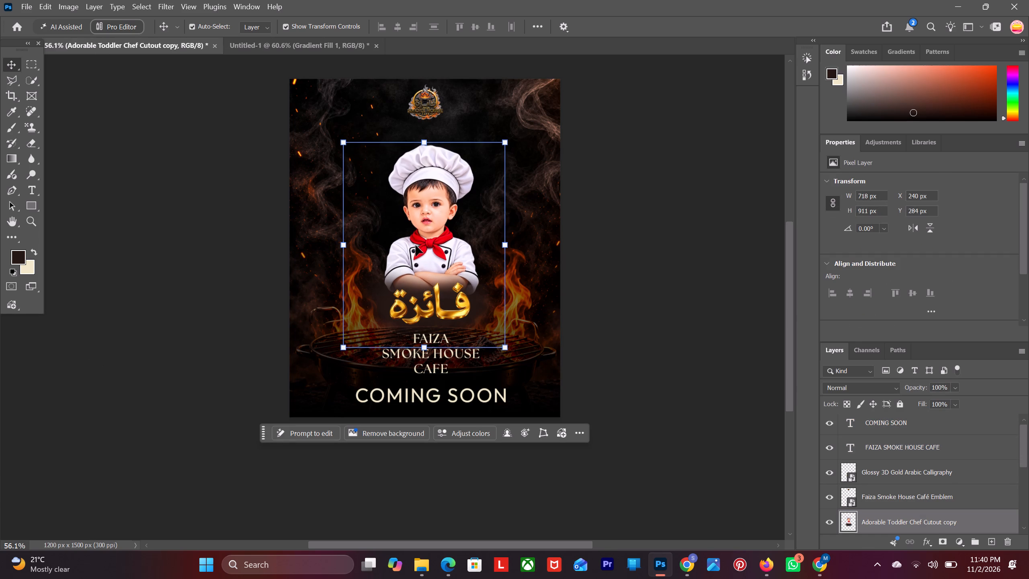
{"action": "key", "text": "Up"}
{"action": "key", "text": "Up"}
{"action": "key", "text": "Up"}
{"action": "key", "text": "Up"}
{"action": "key", "text": "Up"}
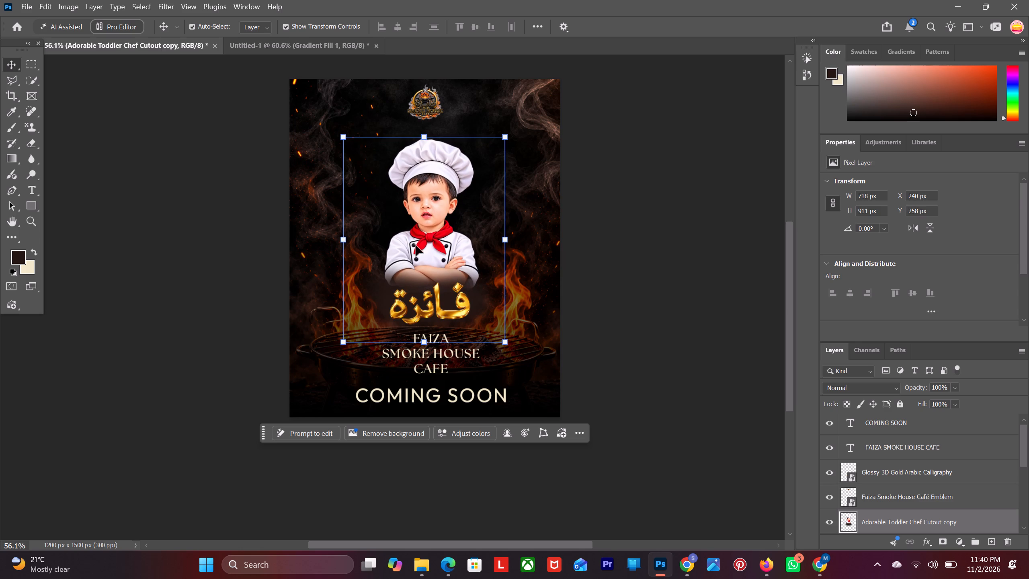
{"action": "left_click", "coordinate": [129, 335]}
Nudge the FAIZA SMOKE HOUSE CAFE text slightly up, closer to the gold calligraphy, and deselect it.
{"action": "left_click", "coordinate": [414, 368]}
{"action": "key", "text": "Up"}
{"action": "key", "text": "Up"}
{"action": "key", "text": "Up"}
{"action": "key", "text": "Up"}
{"action": "key", "text": "Up"}
{"action": "key", "text": "Up"}
{"action": "key", "text": "Up"}
{"action": "key", "text": "Up"}
{"action": "key", "text": "Up"}
{"action": "key", "text": "Up"}
{"action": "key", "text": "Up"}
{"action": "key", "text": "Up"}
{"action": "key", "text": "Up"}
{"action": "key", "text": "Up"}
{"action": "key", "text": "Up"}
{"action": "key", "text": "Up"}
{"action": "key", "text": "Up"}
{"action": "key", "text": "Up"}
{"action": "key", "text": "Up"}
{"action": "key", "text": "Up"}
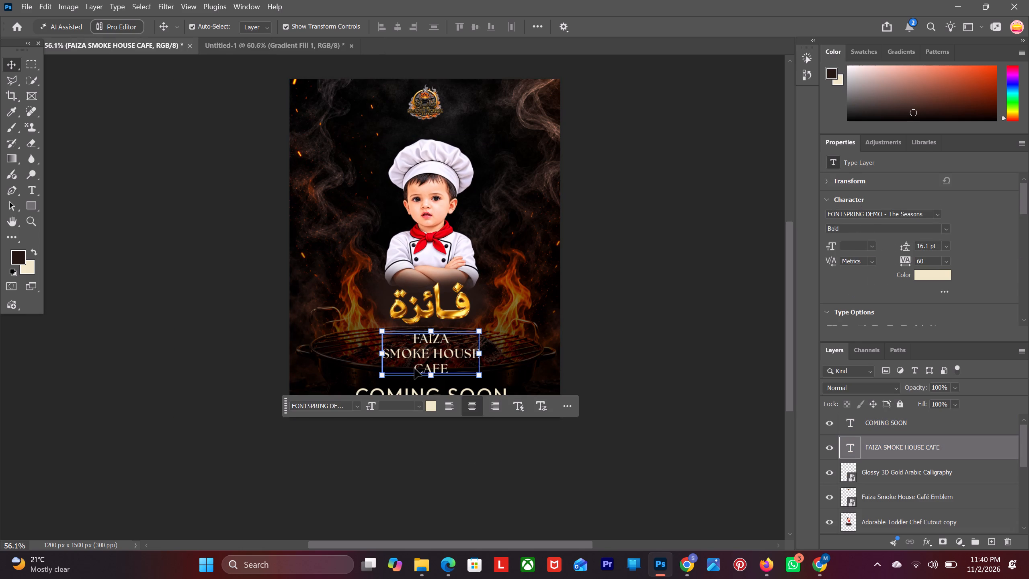
{"action": "key", "text": "Up"}
{"action": "key", "text": "Up"}
{"action": "key", "text": "Up"}
{"action": "key", "text": "Up"}
{"action": "key", "text": "Up"}
{"action": "key", "text": "Up"}
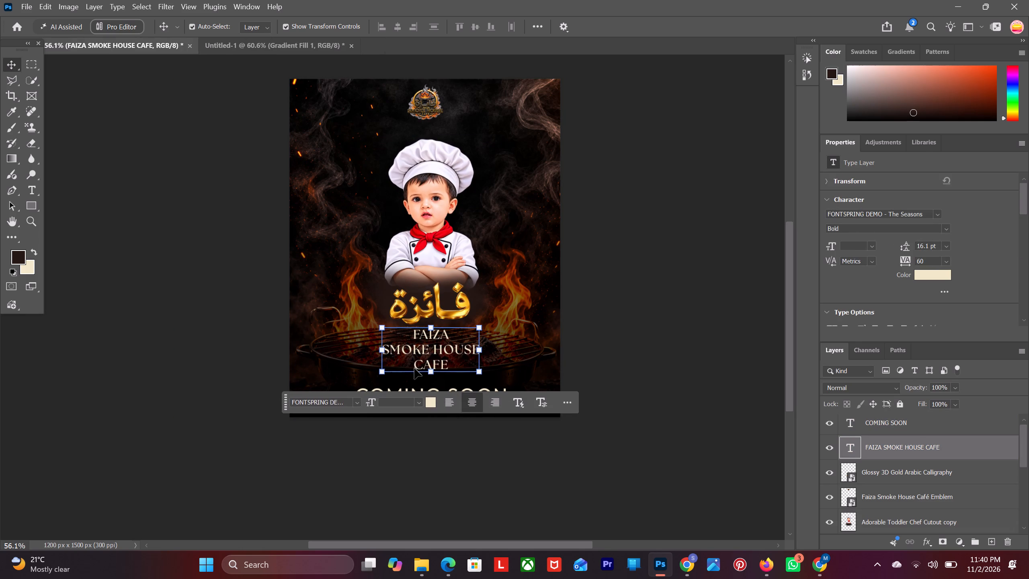
{"action": "left_click", "coordinate": [269, 348]}
Nudge the COMING SOON text up, closer to CAFE, deselect it and check the whole poster.
{"action": "left_click", "coordinate": [456, 396]}
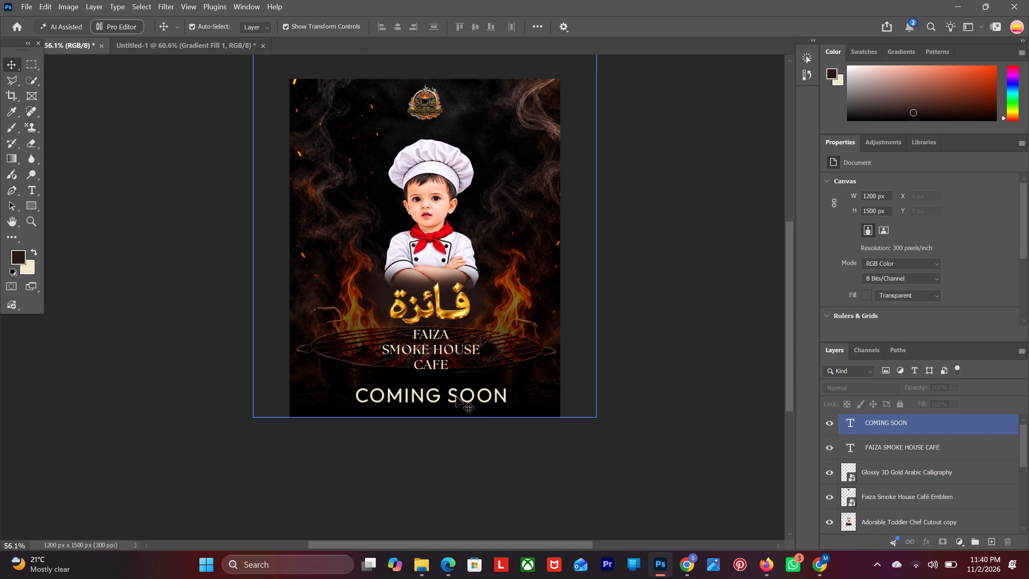
{"action": "key", "text": "Up"}
{"action": "key", "text": "Up"}
{"action": "key", "text": "Up"}
{"action": "key", "text": "Up"}
{"action": "key", "text": "Up"}
{"action": "key", "text": "Up"}
{"action": "key", "text": "Up"}
{"action": "key", "text": "Up"}
{"action": "key", "text": "Up"}
{"action": "key", "text": "Up"}
{"action": "key", "text": "Up"}
{"action": "key", "text": "Up"}
{"action": "key", "text": "Up"}
{"action": "key", "text": "Up"}
{"action": "key", "text": "Up"}
{"action": "key", "text": "Up"}
{"action": "key", "text": "Up"}
{"action": "key", "text": "Up"}
{"action": "key", "text": "Up"}
{"action": "key", "text": "Up"}
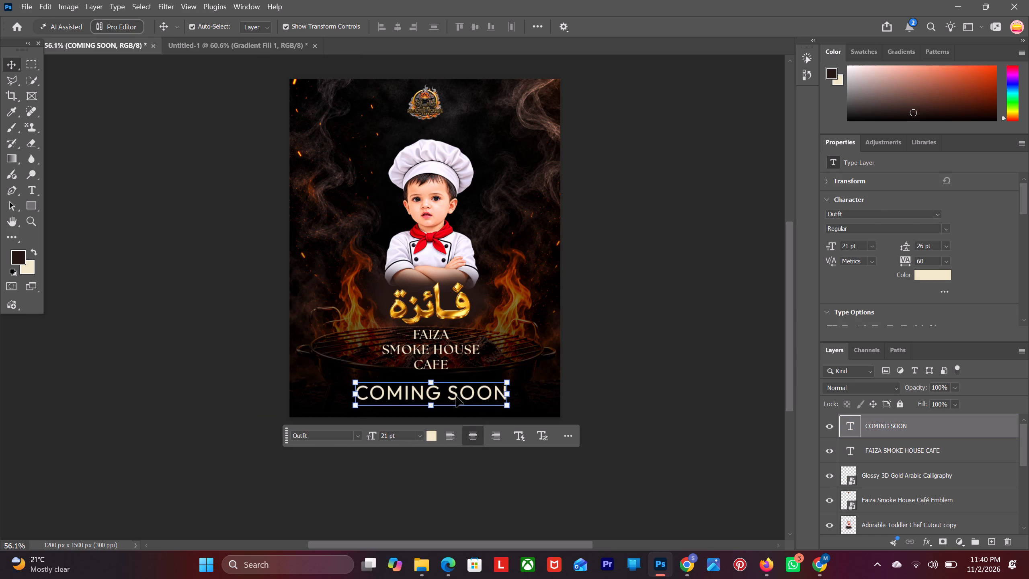
{"action": "key", "text": "Up"}
{"action": "key", "text": "Up"}
{"action": "key", "text": "Up"}
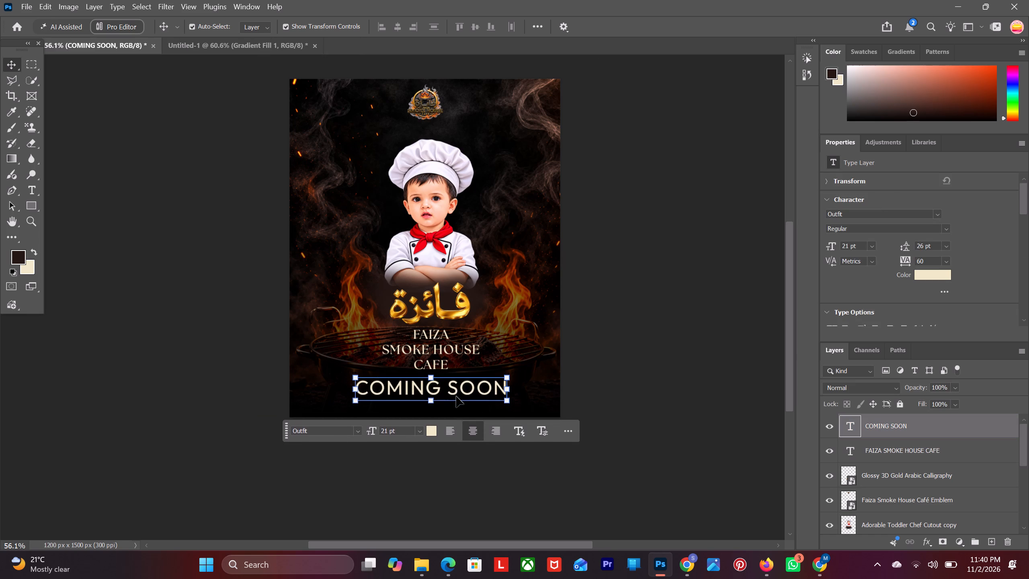
{"action": "key", "text": "Up"}
{"action": "left_click", "coordinate": [185, 322]}
{"action": "scroll", "coordinate": [192, 352], "scroll_direction": "down", "scroll_amount": 2, "text": "alt"}
{"action": "scroll", "coordinate": [192, 352], "scroll_direction": "up", "scroll_amount": 3}
{"action": "scroll", "coordinate": [961, 430], "scroll_direction": "up", "scroll_amount": 4}
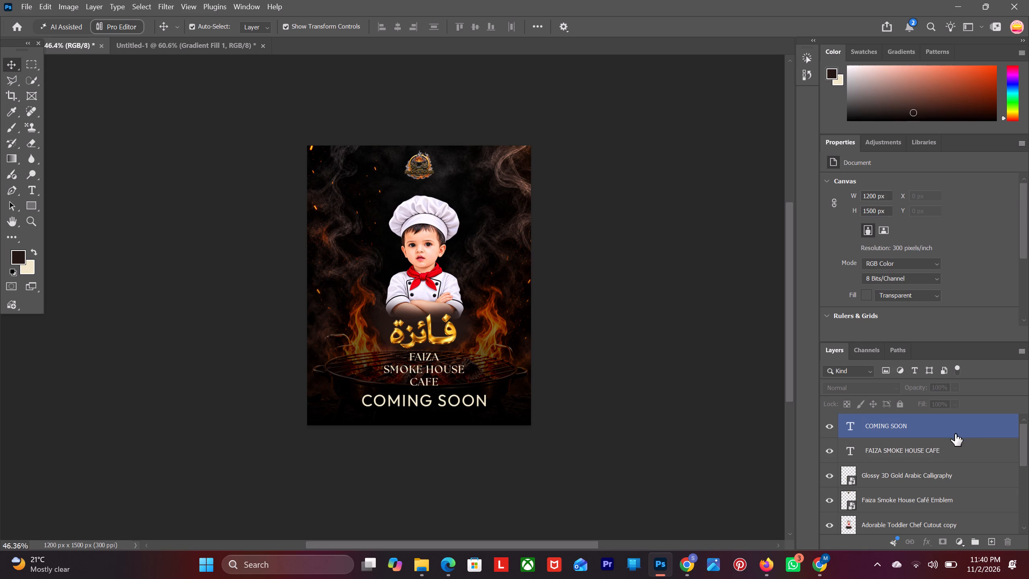
Align the layers from COMING SOON to Adorable Toddler Chef Cutout copy, plus Fiery Charcoal Grill in Smoke and Layer 0, on horizontal centers.
{"action": "left_click", "coordinate": [955, 434]}
{"action": "scroll", "coordinate": [943, 490], "scroll_direction": "down", "scroll_amount": 4}
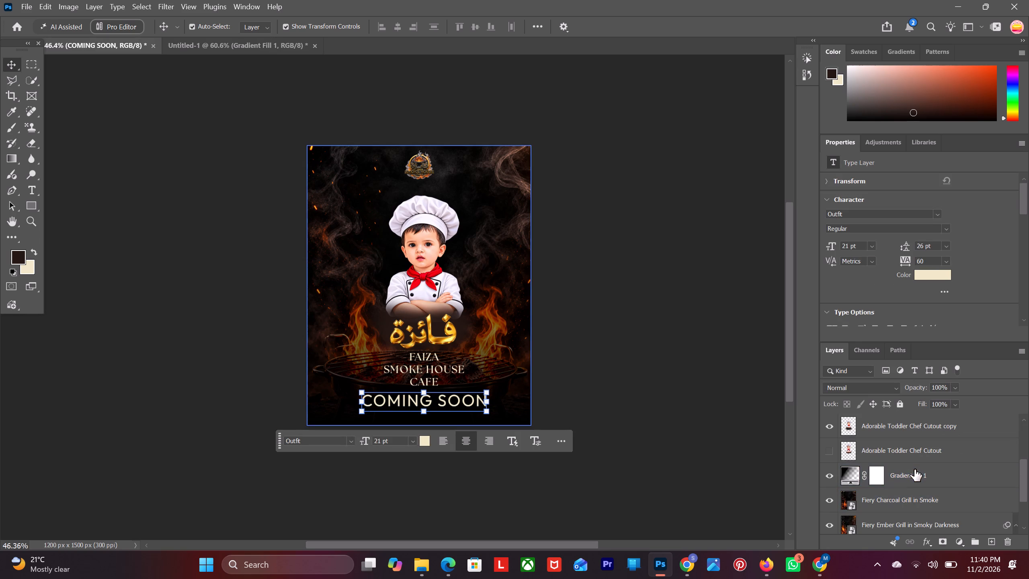
{"action": "left_click", "coordinate": [918, 427], "text": "shift"}
{"action": "scroll", "coordinate": [918, 427], "scroll_direction": "up", "scroll_amount": 8}
{"action": "scroll", "coordinate": [918, 449], "scroll_direction": "down", "scroll_amount": 2}
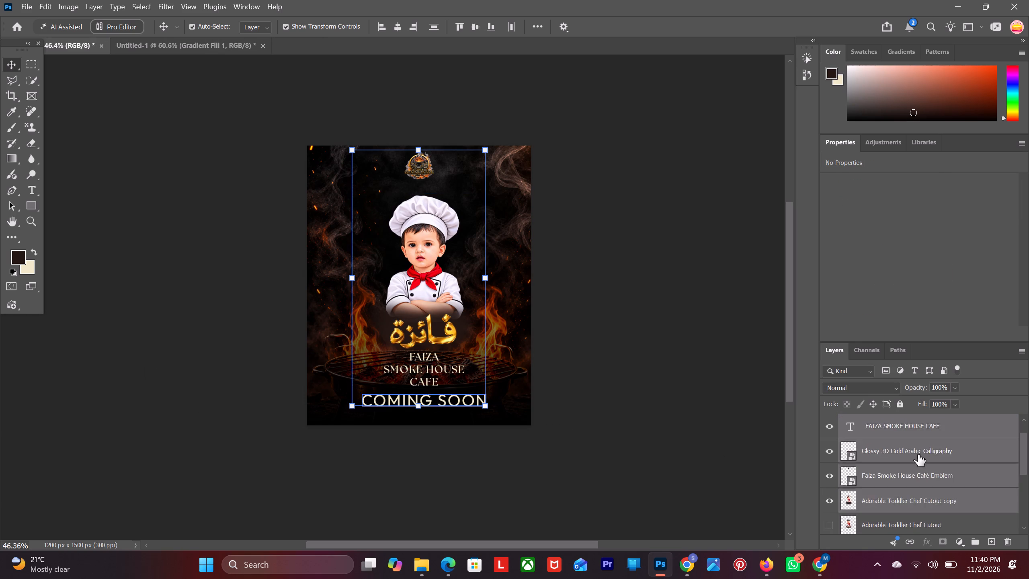
{"action": "scroll", "coordinate": [918, 454], "scroll_direction": "down", "scroll_amount": 5}
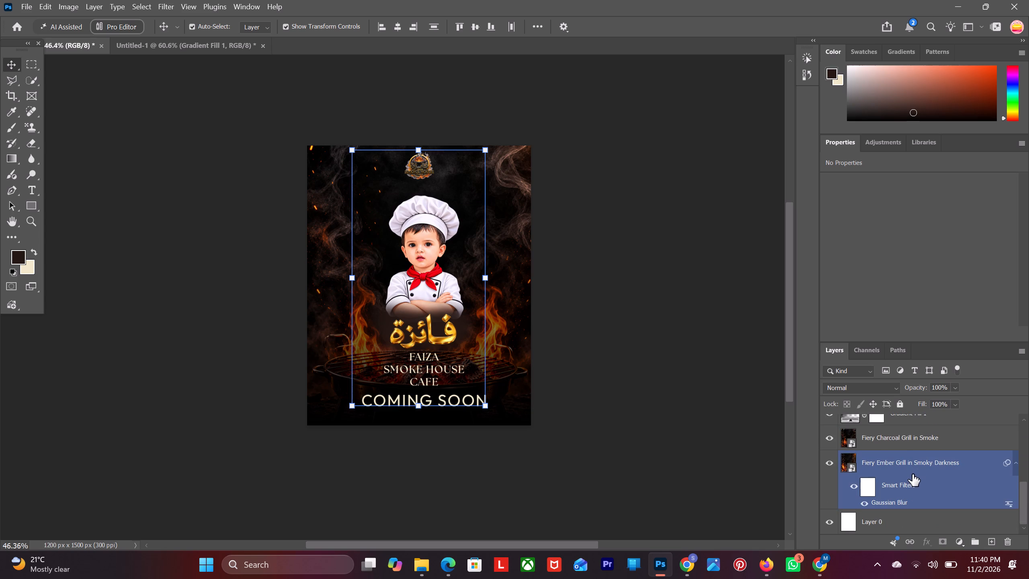
{"action": "left_click", "coordinate": [914, 443], "text": "ctrl"}
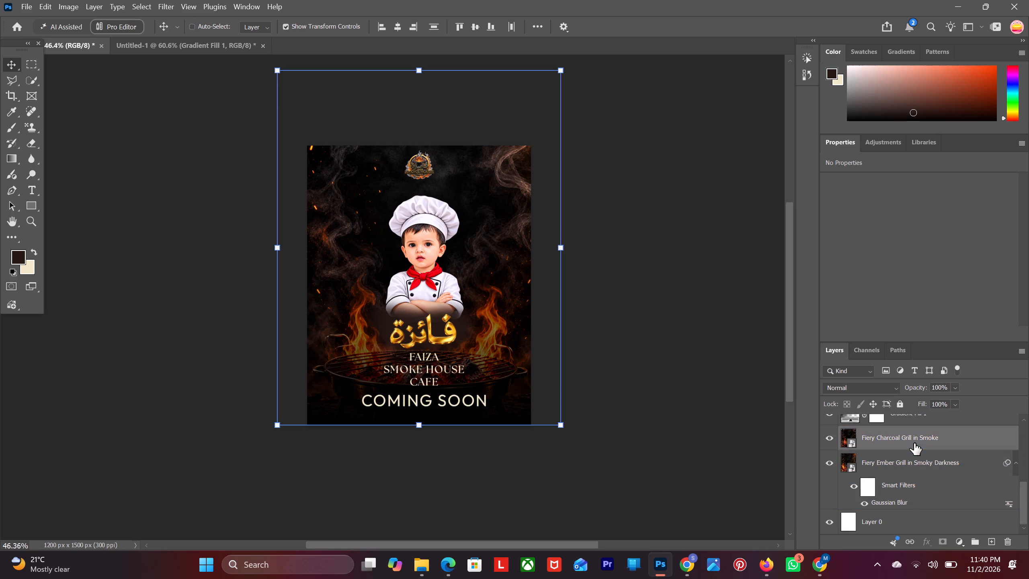
{"action": "scroll", "coordinate": [906, 496], "scroll_direction": "down", "scroll_amount": 3}
{"action": "left_click", "coordinate": [900, 526], "text": "ctrl"}
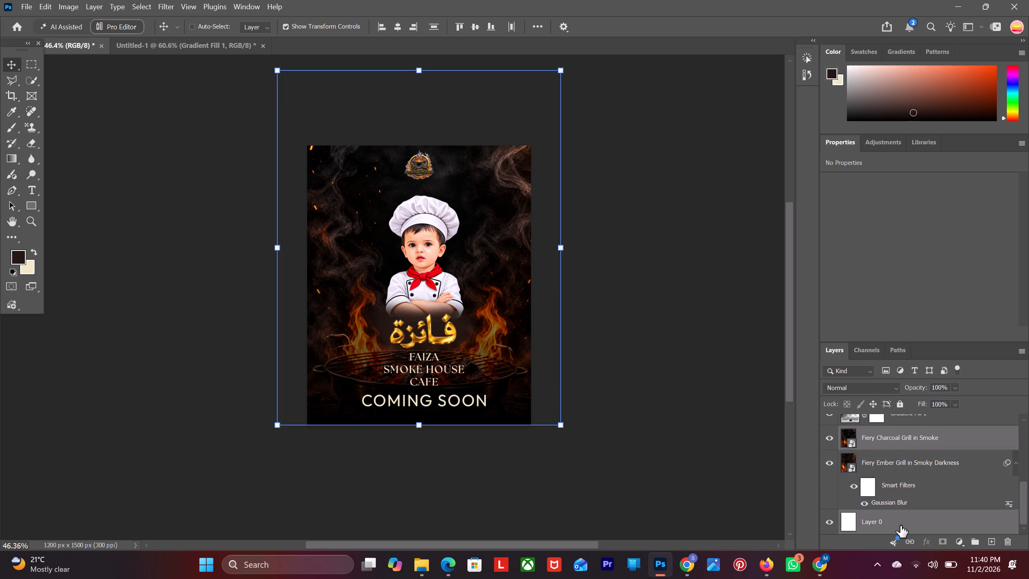
{"action": "left_click", "coordinate": [397, 22]}
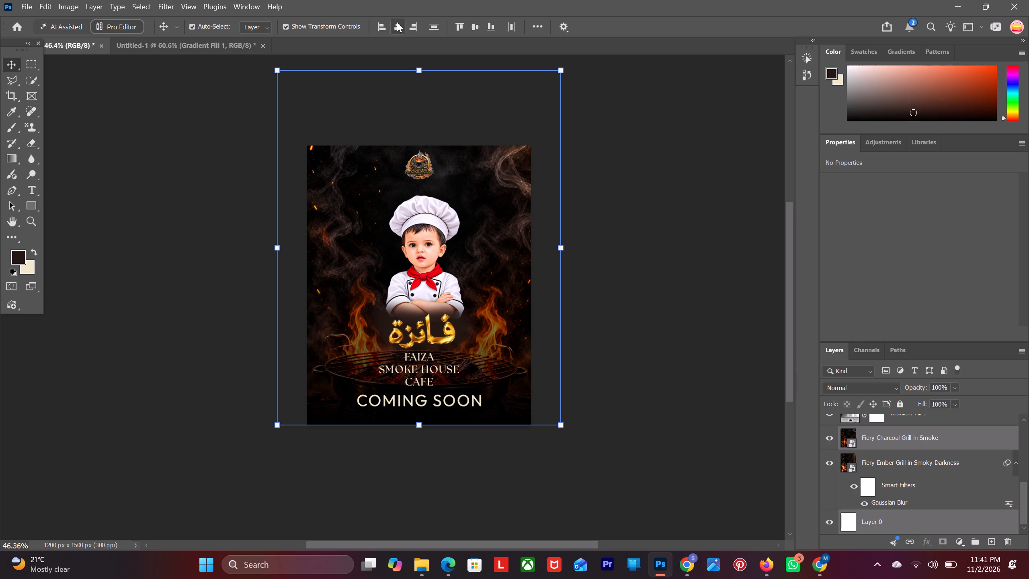
{"action": "double_click", "coordinate": [397, 22]}
{"action": "double_click", "coordinate": [397, 22]}
{"action": "left_click", "coordinate": [248, 188]}
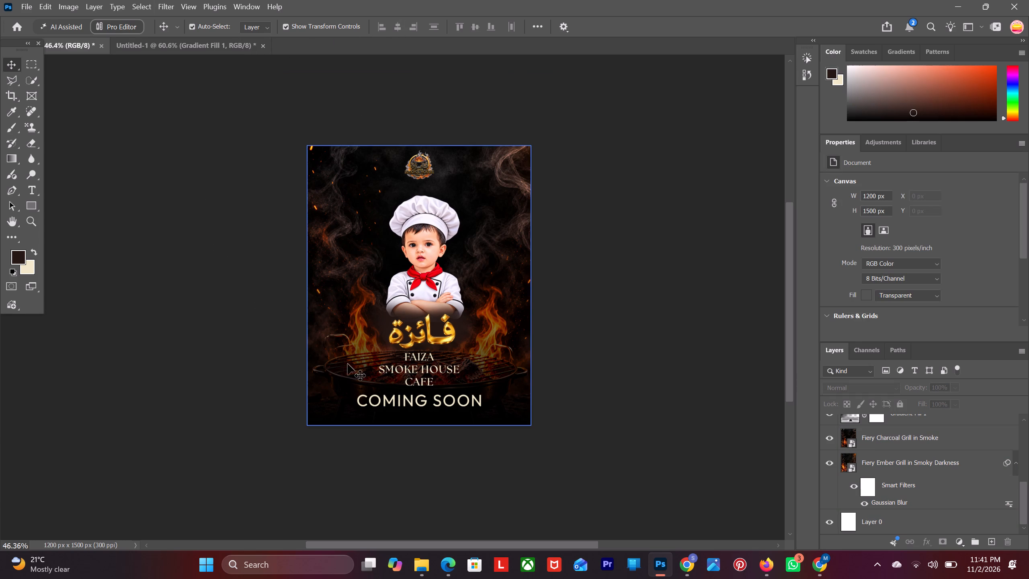
Move the toddler chef cutout up to about Y 231 px, away from the gold calligraphy, and deselect it.
{"action": "left_click", "coordinate": [414, 308]}
{"action": "scroll", "coordinate": [419, 314], "scroll_direction": "up", "scroll_amount": 2}
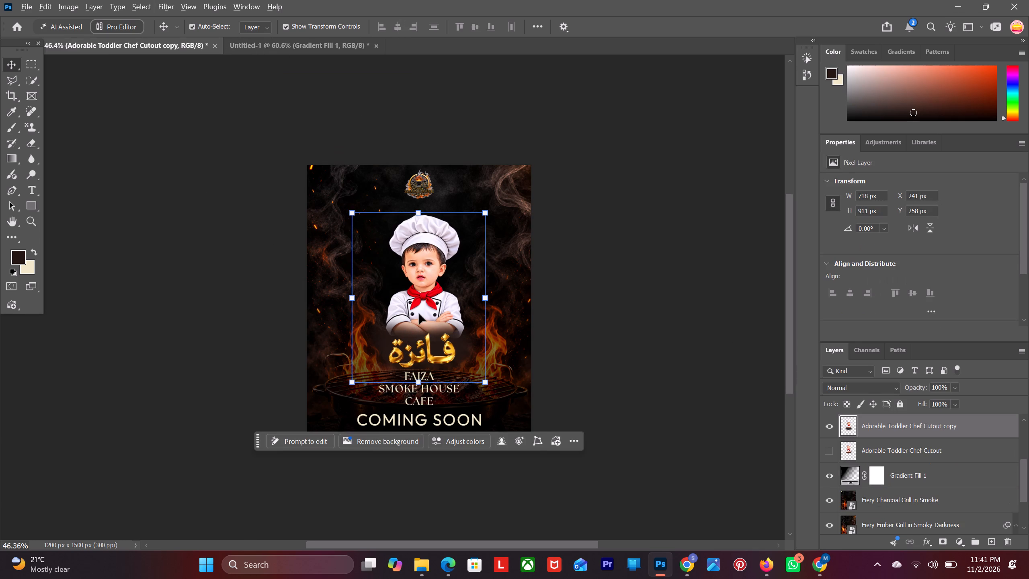
{"action": "scroll", "coordinate": [419, 314], "scroll_direction": "up", "scroll_amount": 3}
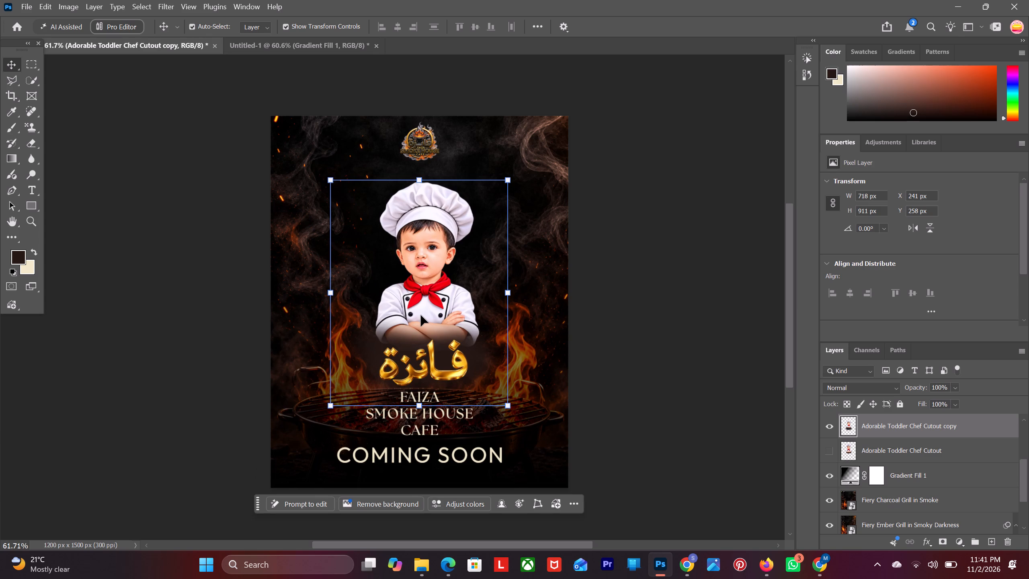
{"action": "left_click_drag", "start_coordinate": [421, 315], "coordinate": [420, 307]}
{"action": "left_click", "coordinate": [193, 277]}
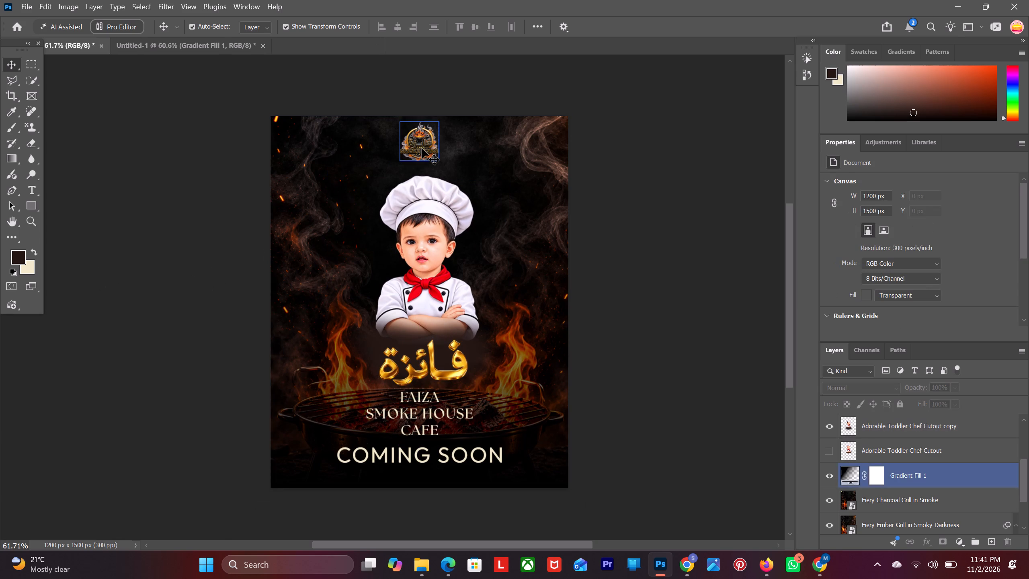
Nudge the Faiza Smoke House Café emblem up to Y 14 px, near the poster's top edge, and deselect it.
{"action": "left_click", "coordinate": [422, 148]}
{"action": "key", "text": "Up"}
{"action": "key", "text": "Up"}
{"action": "key", "text": "Up"}
{"action": "key", "text": "Up"}
{"action": "key", "text": "Up"}
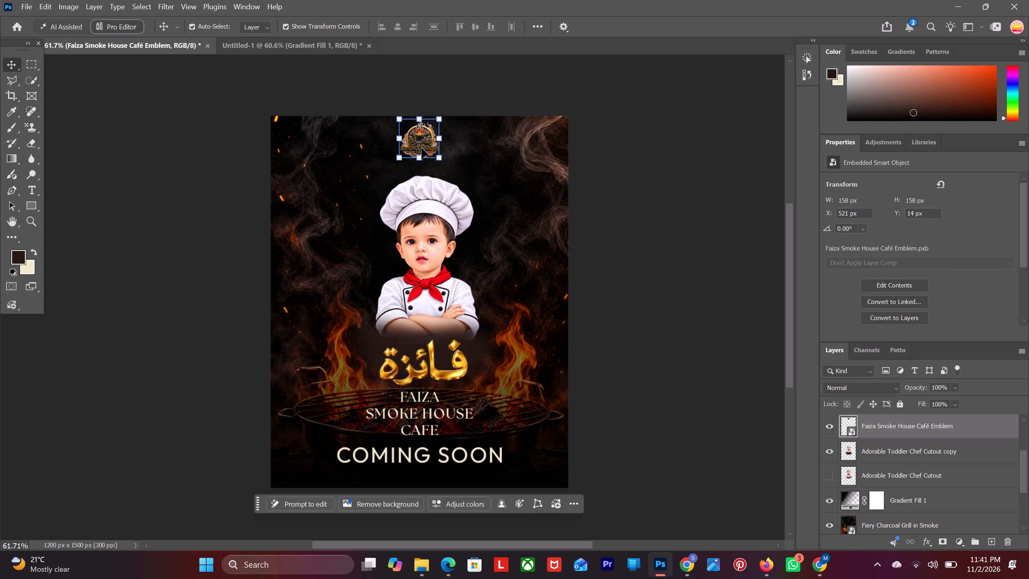
{"action": "left_click", "coordinate": [221, 288]}
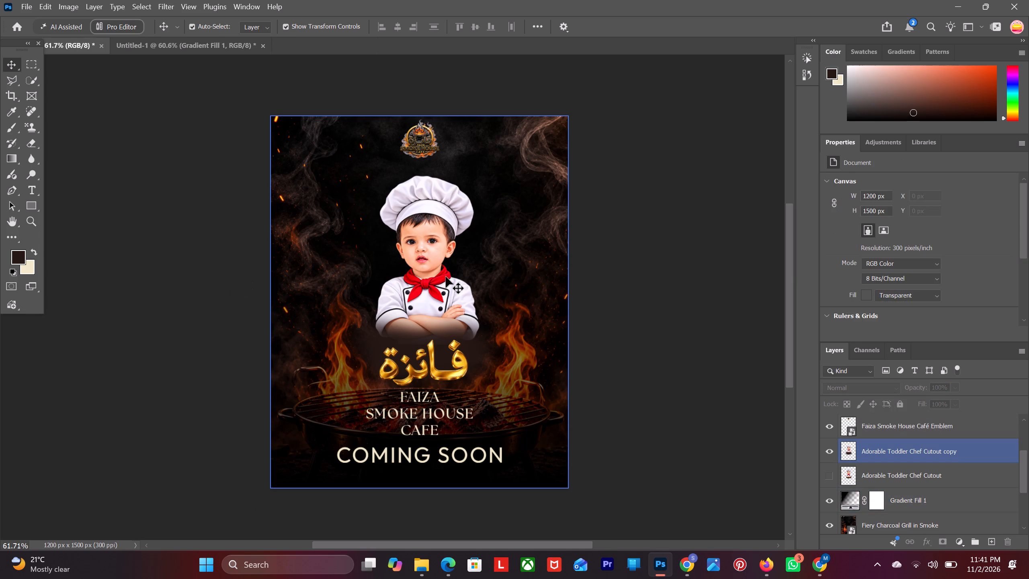
Scale the gold Arabic calligraphy down slightly to about 5.36%, apply the transform and deselect it.
{"action": "scroll", "coordinate": [446, 277], "scroll_direction": "down", "scroll_amount": 6}
{"action": "left_click", "coordinate": [433, 242]}
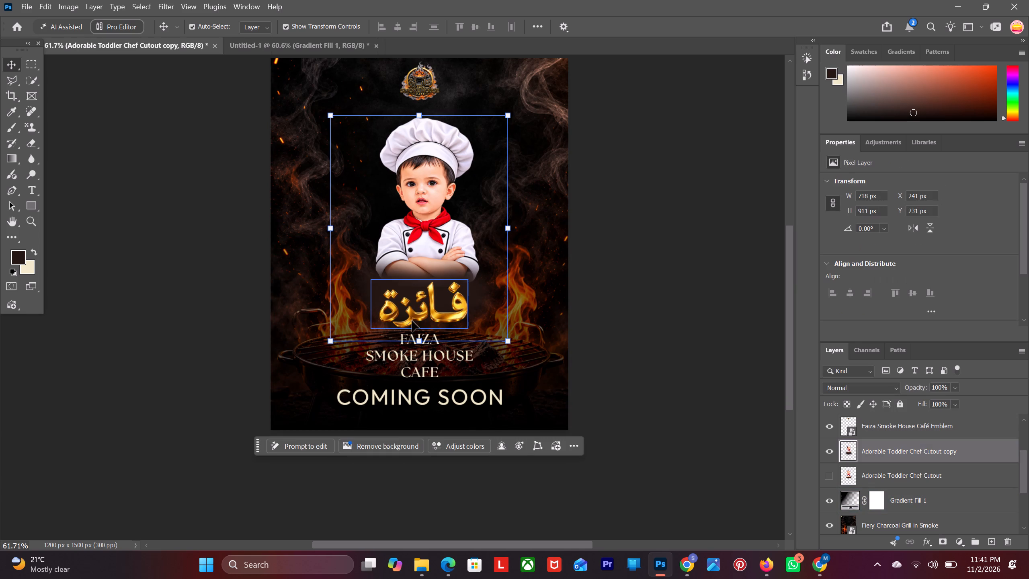
{"action": "left_click", "coordinate": [414, 318]}
{"action": "left_click_drag", "start_coordinate": [422, 278], "coordinate": [423, 283]}
{"action": "left_click", "coordinate": [424, 281]}
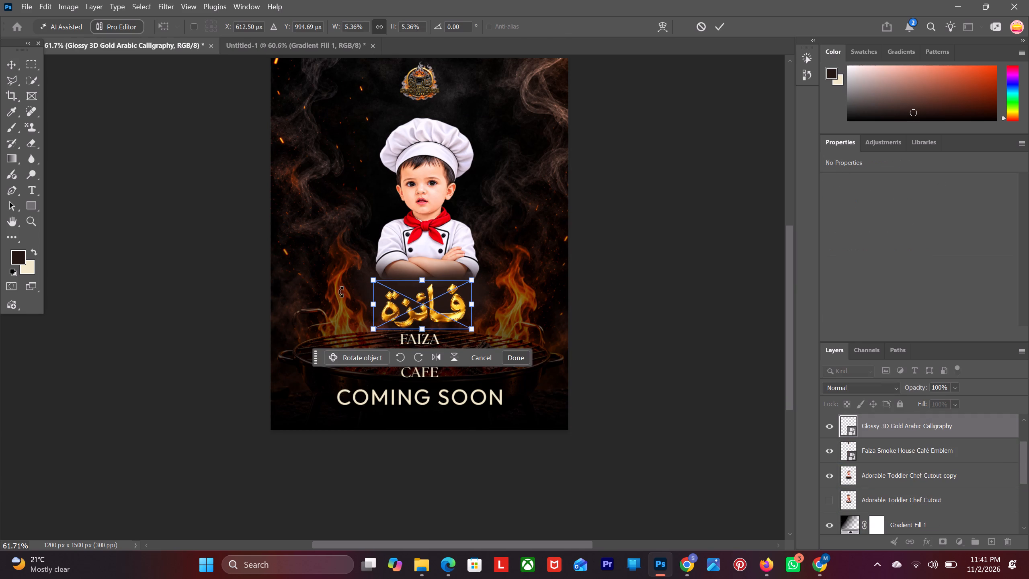
{"action": "left_click", "coordinate": [168, 264]}
{"action": "left_click", "coordinate": [179, 261]}
Select all layers from COMING SOON down to Layer 0, align their horizontal centers, and deselect them.
{"action": "scroll", "coordinate": [219, 272], "scroll_direction": "down", "scroll_amount": 5}
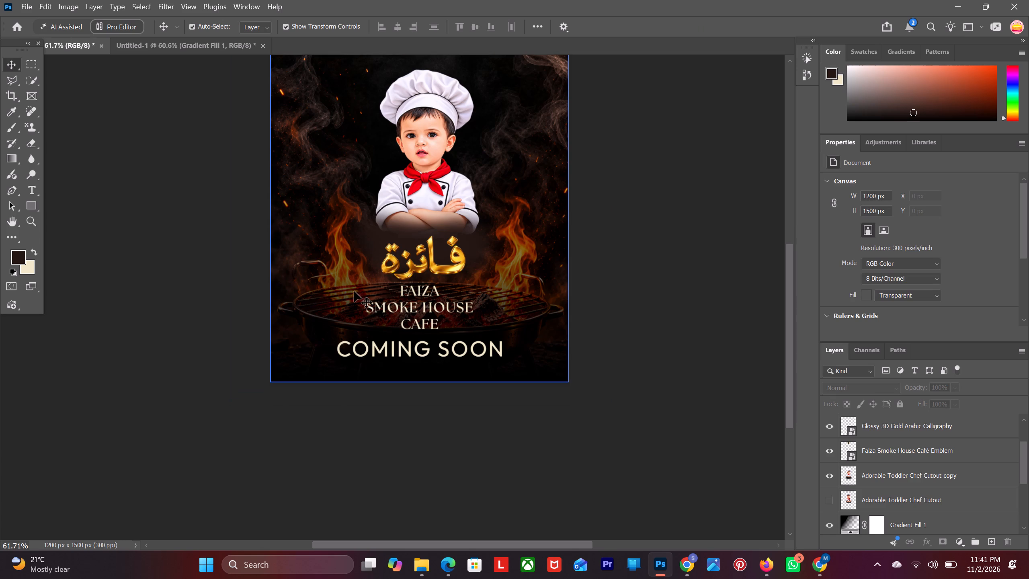
{"action": "scroll", "coordinate": [356, 318], "scroll_direction": "down", "scroll_amount": 4}
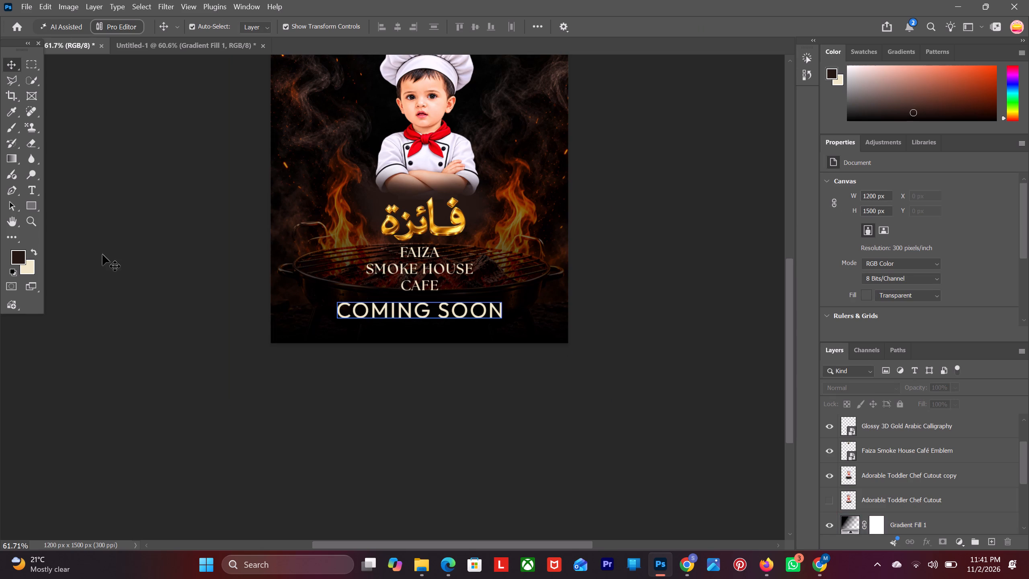
{"action": "scroll", "coordinate": [140, 257], "scroll_direction": "up", "scroll_amount": 6}
{"action": "scroll", "coordinate": [156, 248], "scroll_direction": "down", "scroll_amount": 2}
{"action": "scroll", "coordinate": [156, 248], "scroll_direction": "up", "scroll_amount": 4}
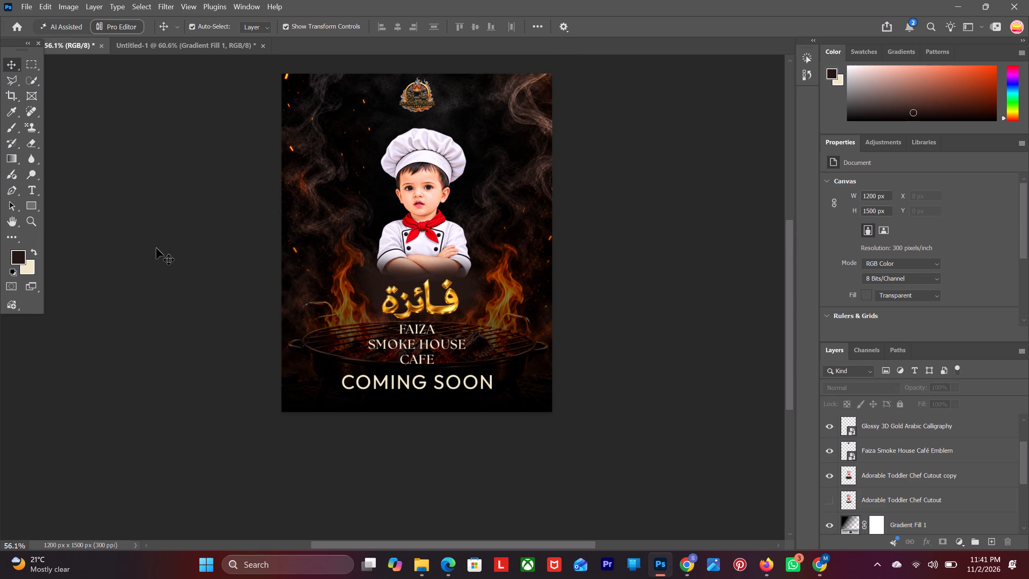
{"action": "scroll", "coordinate": [156, 248], "scroll_direction": "up", "scroll_amount": 1}
{"action": "scroll", "coordinate": [953, 425], "scroll_direction": "up", "scroll_amount": 8}
{"action": "left_click", "coordinate": [949, 429]}
{"action": "scroll", "coordinate": [949, 429], "scroll_direction": "down", "scroll_amount": 11}
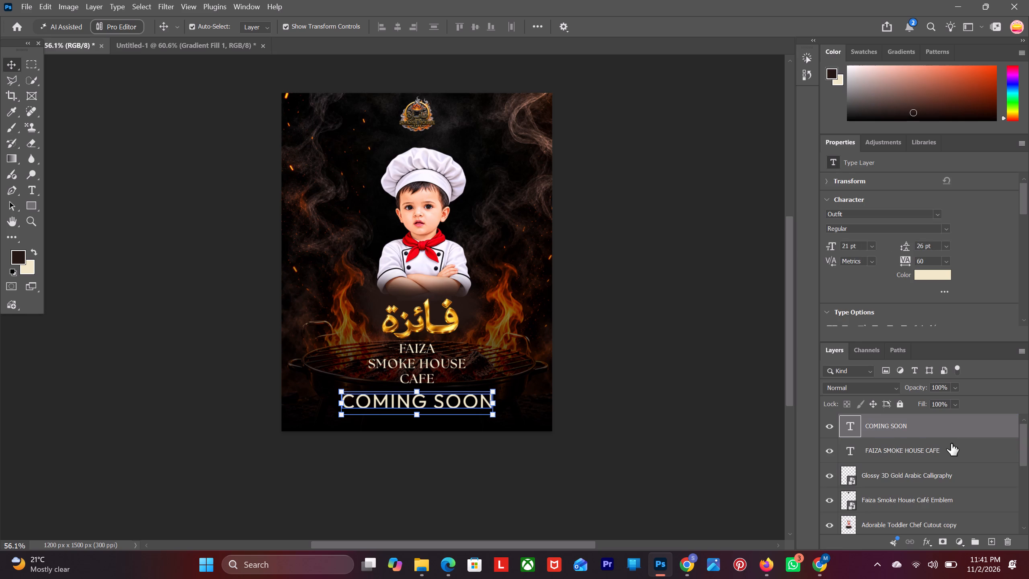
{"action": "scroll", "coordinate": [951, 443], "scroll_direction": "down", "scroll_amount": 1}
{"action": "left_click", "coordinate": [935, 519], "text": "ctrl"}
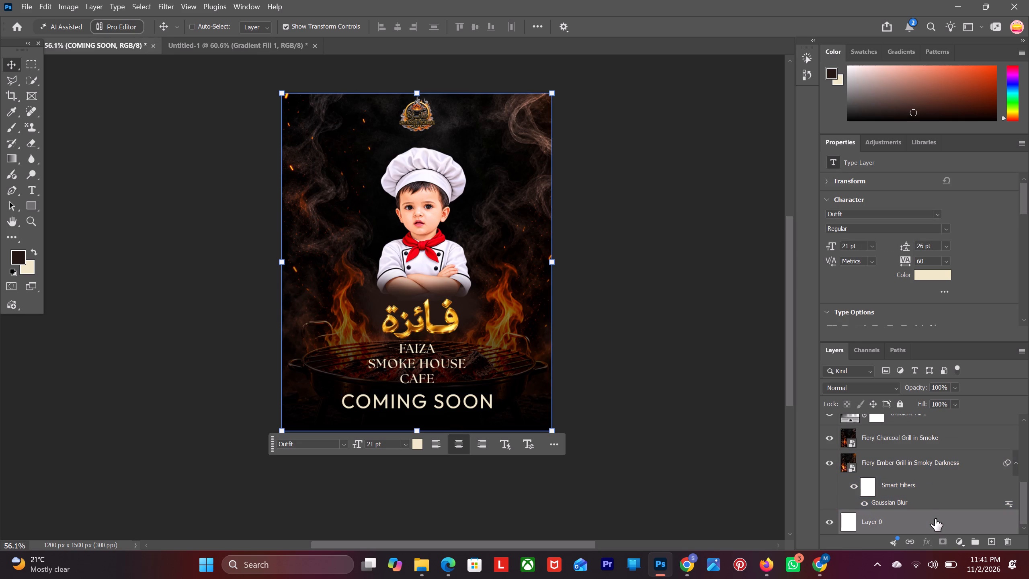
{"action": "scroll", "coordinate": [929, 468], "scroll_direction": "up", "scroll_amount": 9}
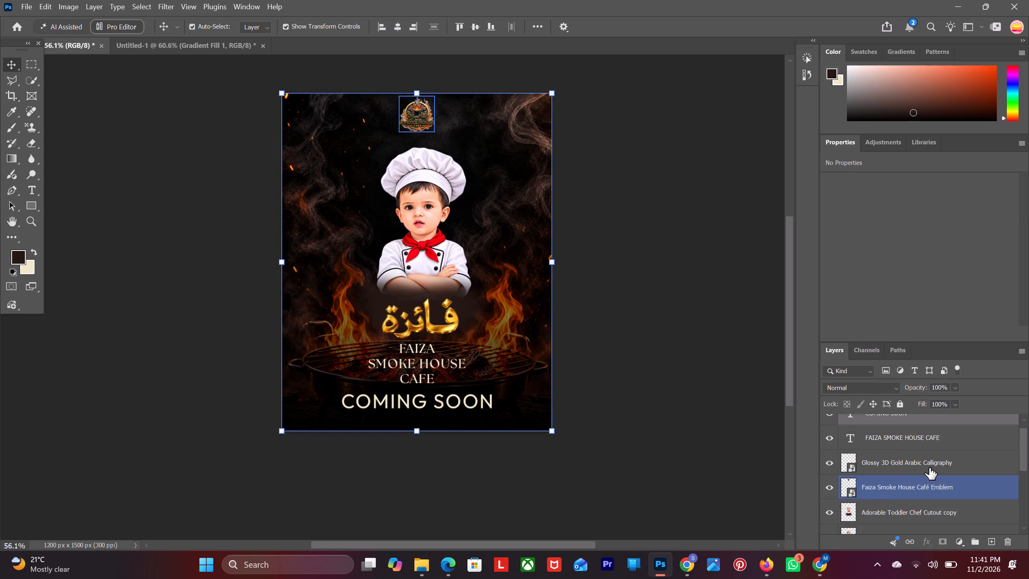
{"action": "scroll", "coordinate": [929, 468], "scroll_direction": "up", "scroll_amount": 6}
{"action": "left_click", "coordinate": [929, 430], "text": "shift"}
{"action": "scroll", "coordinate": [916, 436], "scroll_direction": "up", "scroll_amount": 5}
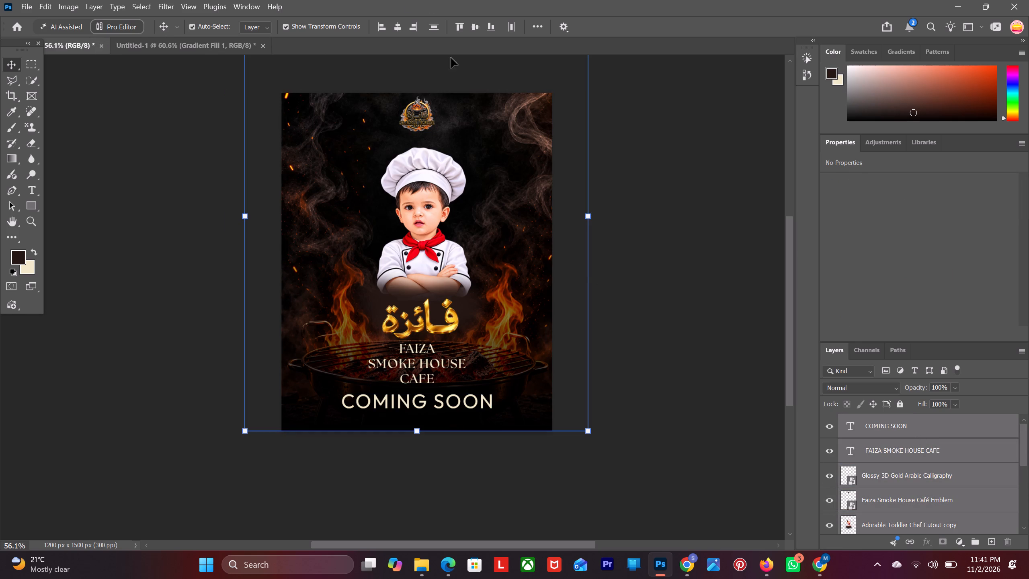
{"action": "left_click", "coordinate": [396, 25]}
{"action": "double_click", "coordinate": [396, 25]}
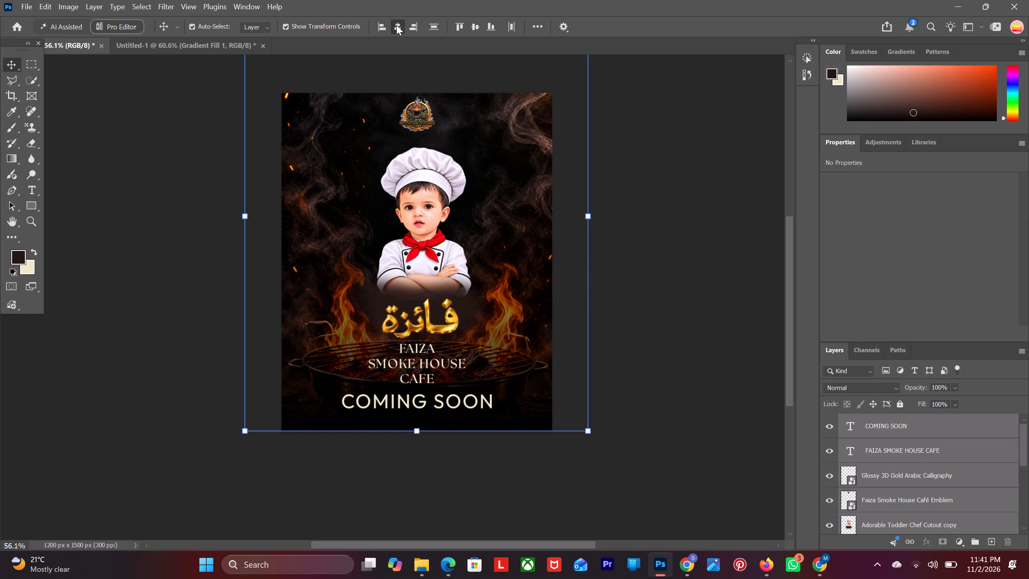
{"action": "left_click", "coordinate": [396, 25]}
{"action": "left_click", "coordinate": [188, 165]}
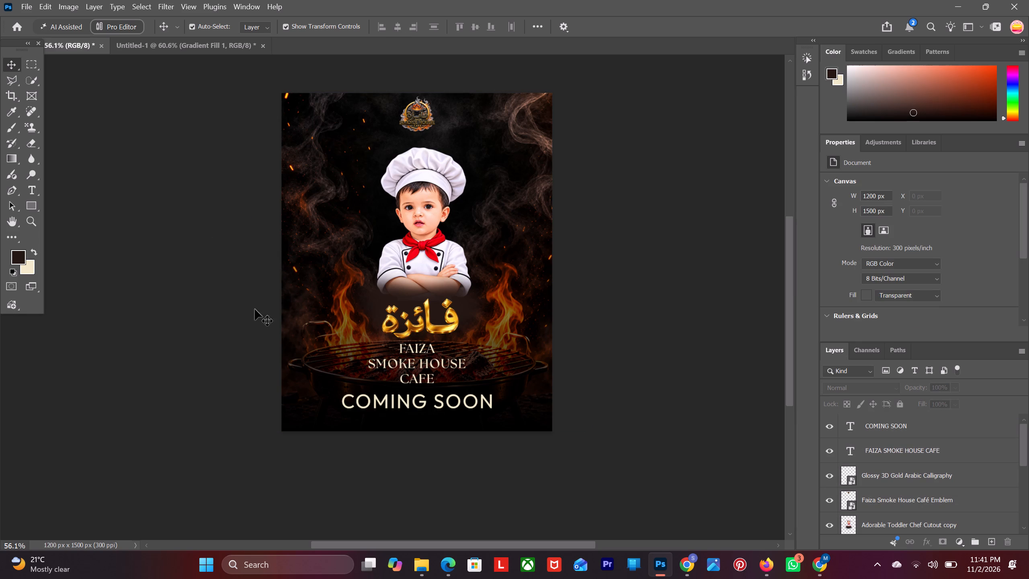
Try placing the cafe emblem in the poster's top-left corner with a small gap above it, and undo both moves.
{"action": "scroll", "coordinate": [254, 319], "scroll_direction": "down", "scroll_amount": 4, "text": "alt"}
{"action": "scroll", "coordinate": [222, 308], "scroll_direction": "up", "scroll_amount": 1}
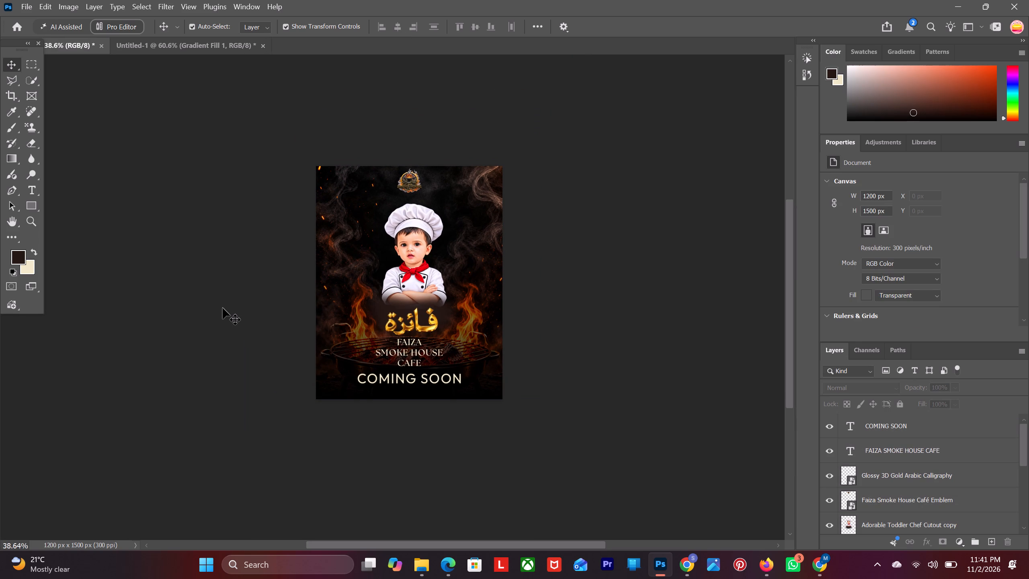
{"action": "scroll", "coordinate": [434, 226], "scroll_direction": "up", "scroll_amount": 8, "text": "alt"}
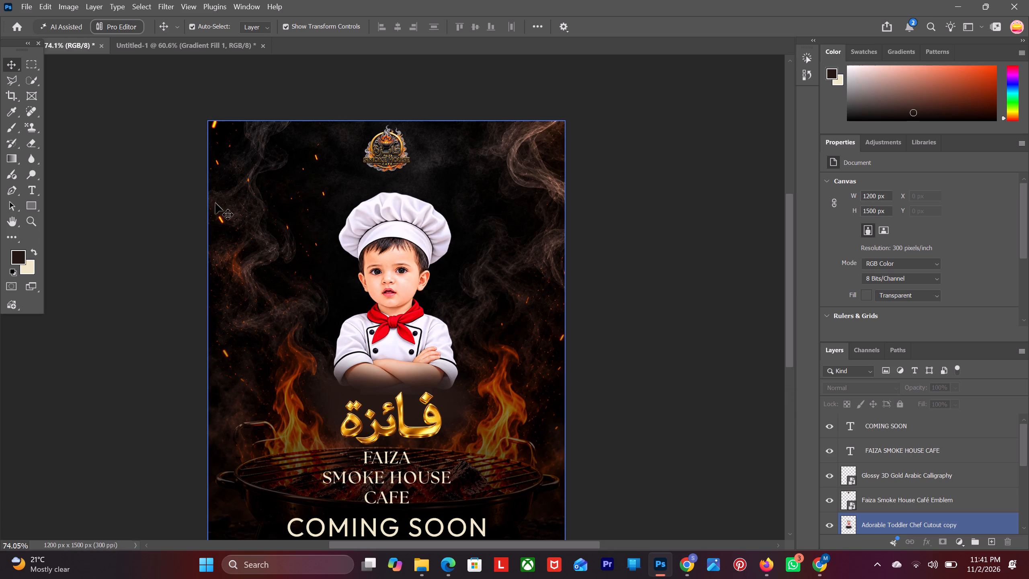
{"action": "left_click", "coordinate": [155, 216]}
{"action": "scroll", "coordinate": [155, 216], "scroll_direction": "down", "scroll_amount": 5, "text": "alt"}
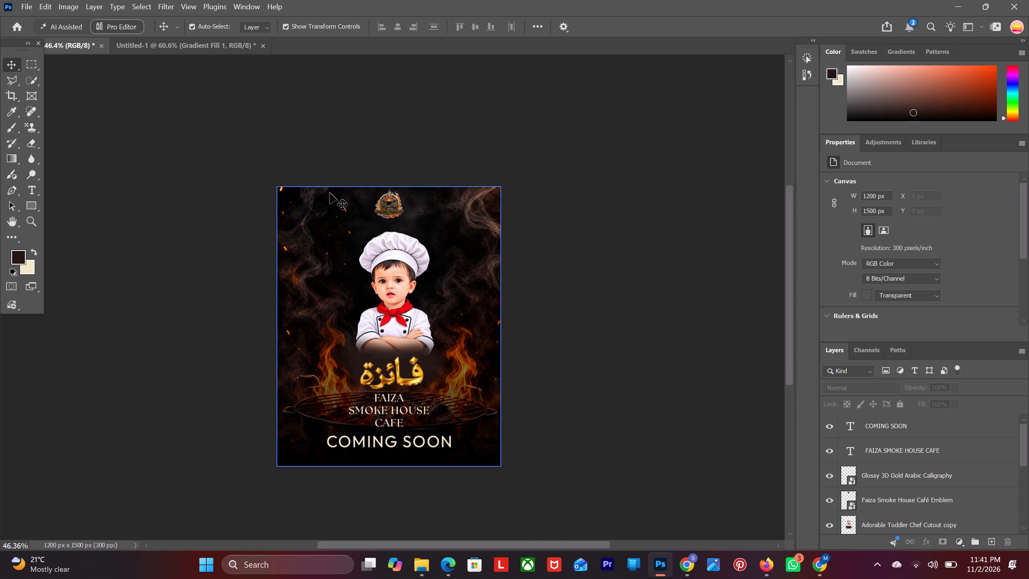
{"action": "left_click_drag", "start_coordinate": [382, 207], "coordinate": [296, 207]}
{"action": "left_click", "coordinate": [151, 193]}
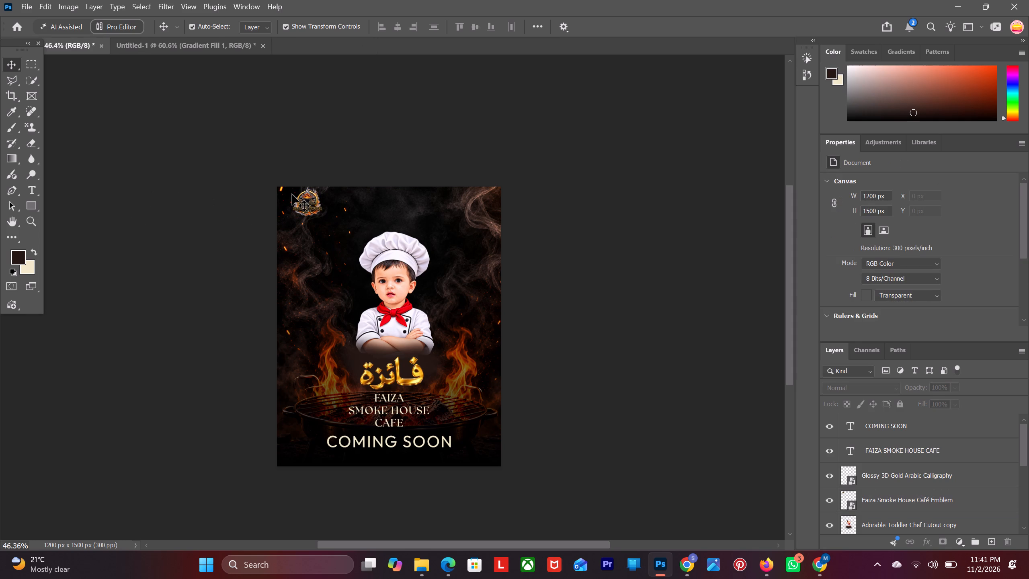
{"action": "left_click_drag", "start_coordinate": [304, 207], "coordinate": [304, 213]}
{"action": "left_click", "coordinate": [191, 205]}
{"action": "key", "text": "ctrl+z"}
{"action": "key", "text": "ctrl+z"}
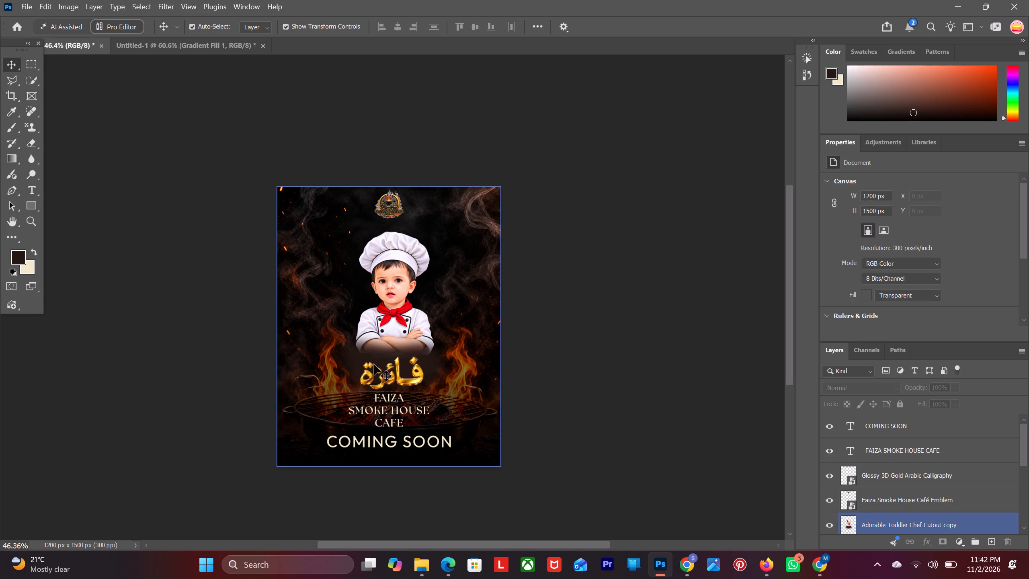
Align both text layers, the calligraphy, emblem and visible toddler chef cutout with the Fiery Charcoal Grill in Smoke layer on horizontal centers.
{"action": "scroll", "coordinate": [935, 431], "scroll_direction": "up", "scroll_amount": 5}
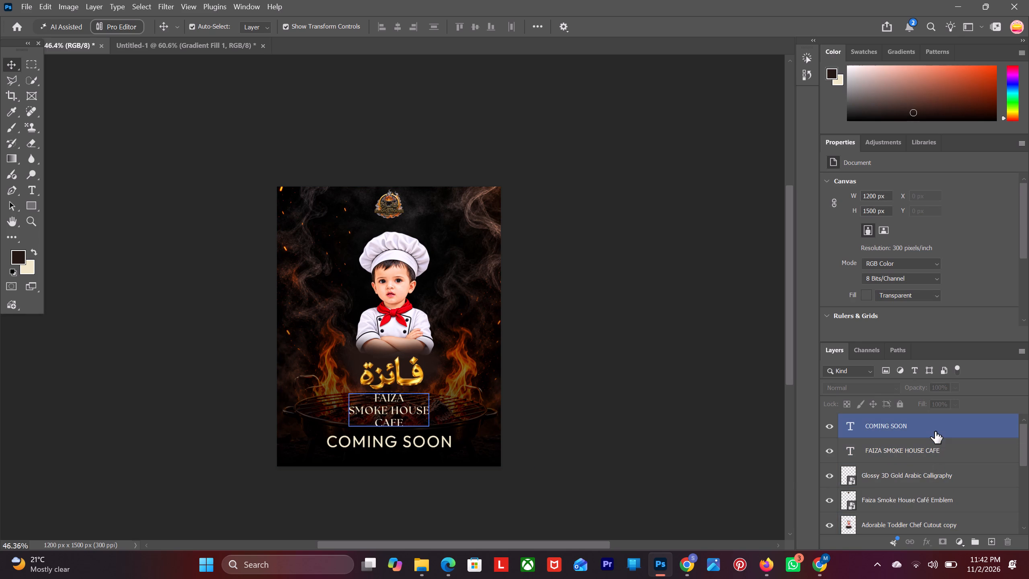
{"action": "left_click", "coordinate": [935, 431]}
{"action": "left_click", "coordinate": [934, 450], "text": "ctrl"}
{"action": "left_click", "coordinate": [927, 478], "text": "ctrl"}
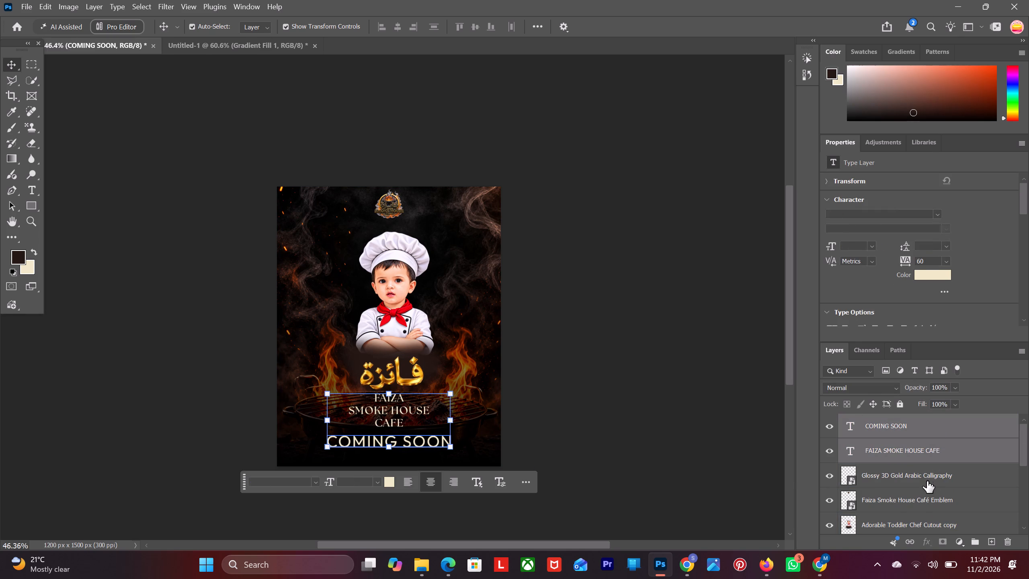
{"action": "left_click", "coordinate": [911, 505], "text": "ctrl"}
{"action": "left_click", "coordinate": [903, 526], "text": "ctrl"}
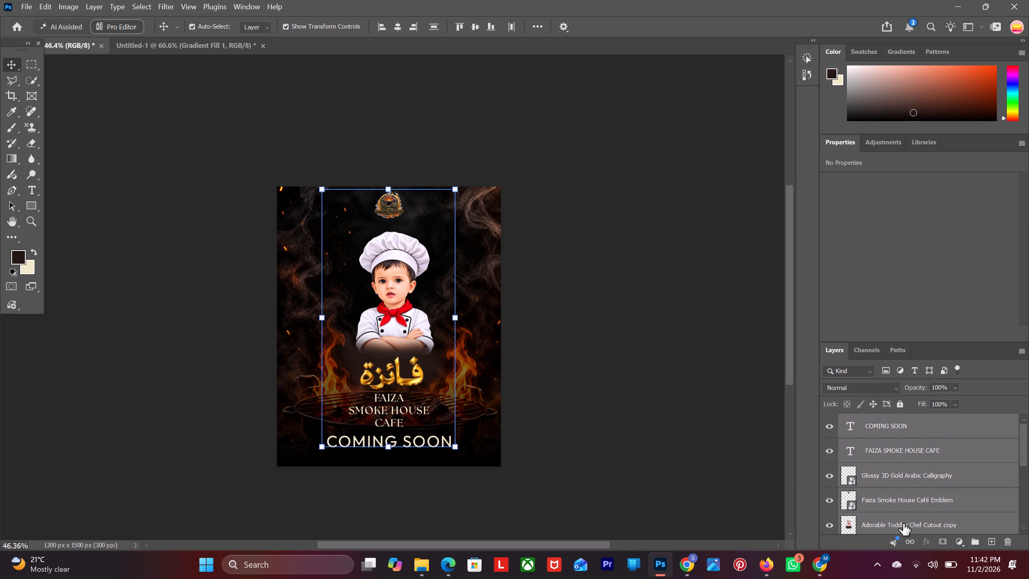
{"action": "scroll", "coordinate": [901, 478], "scroll_direction": "down", "scroll_amount": 3}
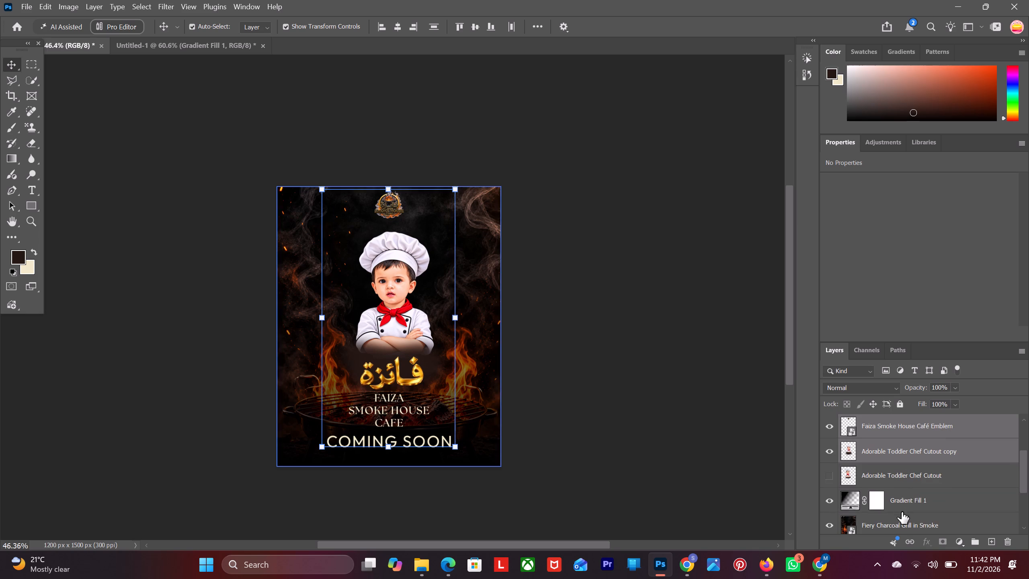
{"action": "left_click", "coordinate": [905, 521], "text": "ctrl"}
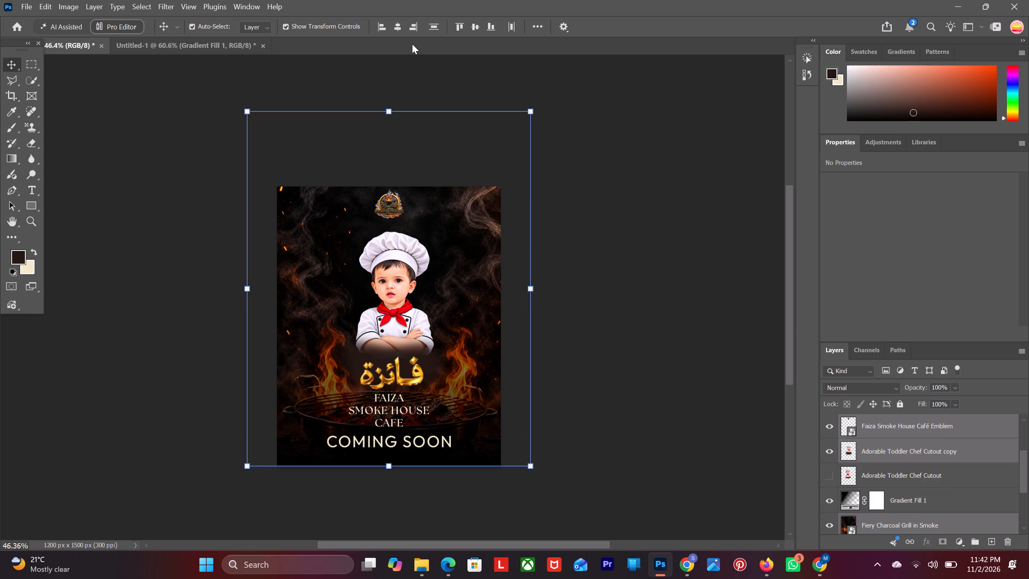
{"action": "left_click", "coordinate": [403, 25]}
{"action": "triple_click", "coordinate": [403, 25]}
{"action": "left_click", "coordinate": [403, 25]}
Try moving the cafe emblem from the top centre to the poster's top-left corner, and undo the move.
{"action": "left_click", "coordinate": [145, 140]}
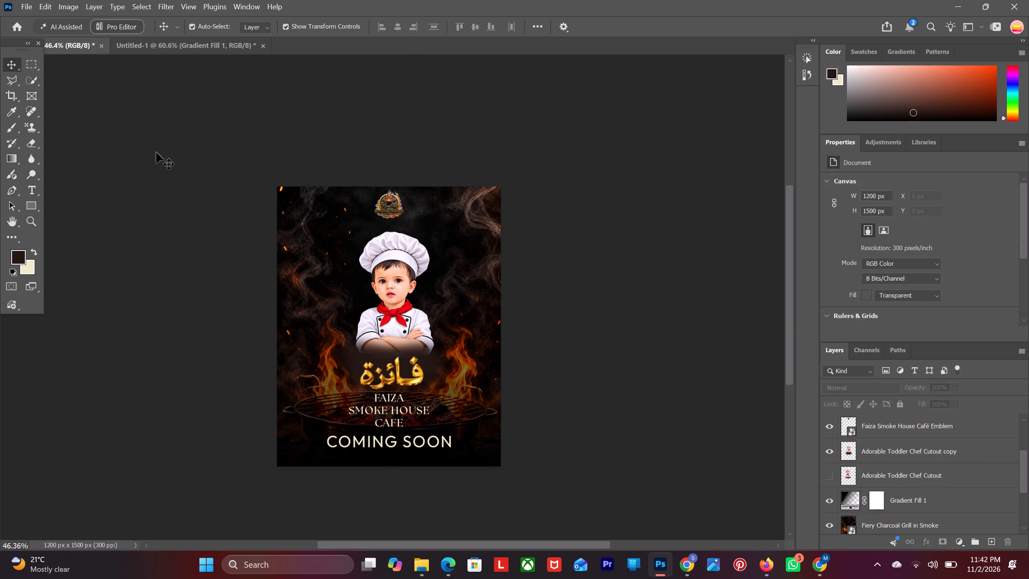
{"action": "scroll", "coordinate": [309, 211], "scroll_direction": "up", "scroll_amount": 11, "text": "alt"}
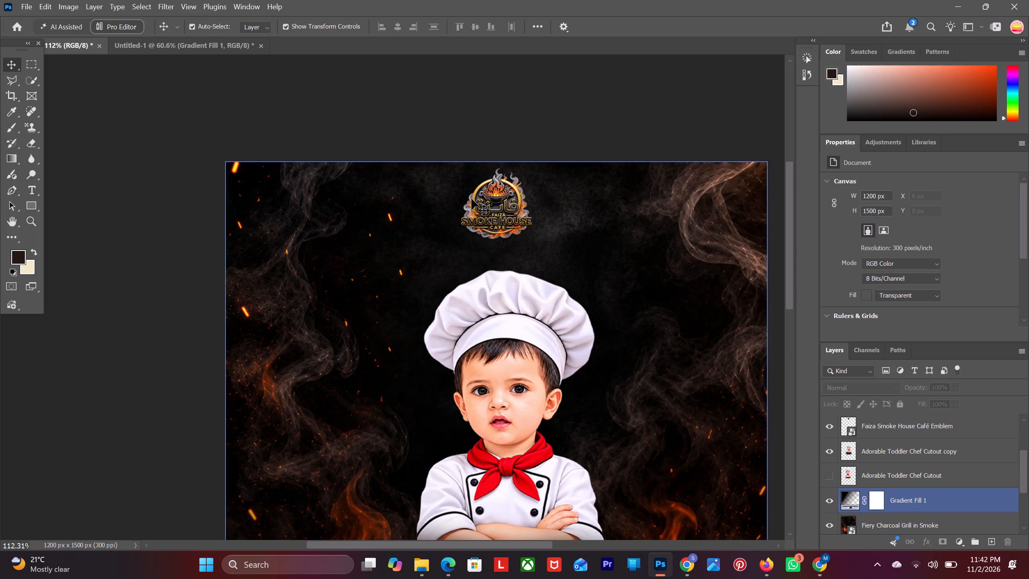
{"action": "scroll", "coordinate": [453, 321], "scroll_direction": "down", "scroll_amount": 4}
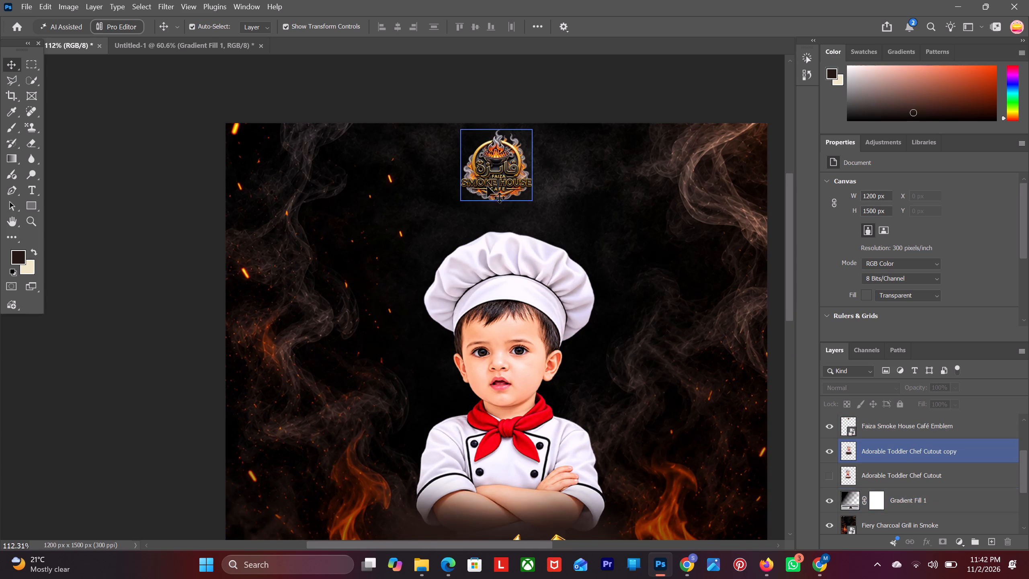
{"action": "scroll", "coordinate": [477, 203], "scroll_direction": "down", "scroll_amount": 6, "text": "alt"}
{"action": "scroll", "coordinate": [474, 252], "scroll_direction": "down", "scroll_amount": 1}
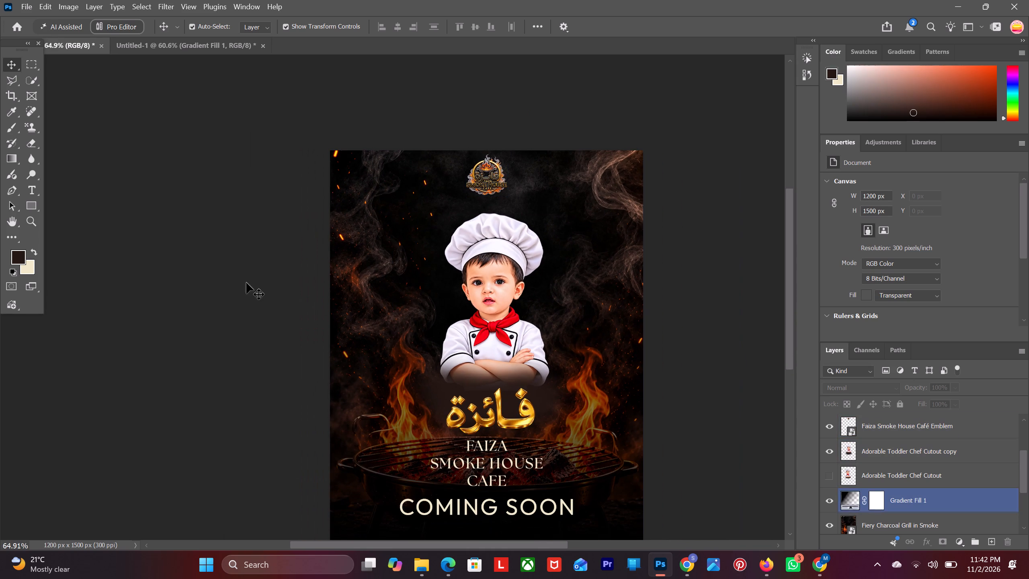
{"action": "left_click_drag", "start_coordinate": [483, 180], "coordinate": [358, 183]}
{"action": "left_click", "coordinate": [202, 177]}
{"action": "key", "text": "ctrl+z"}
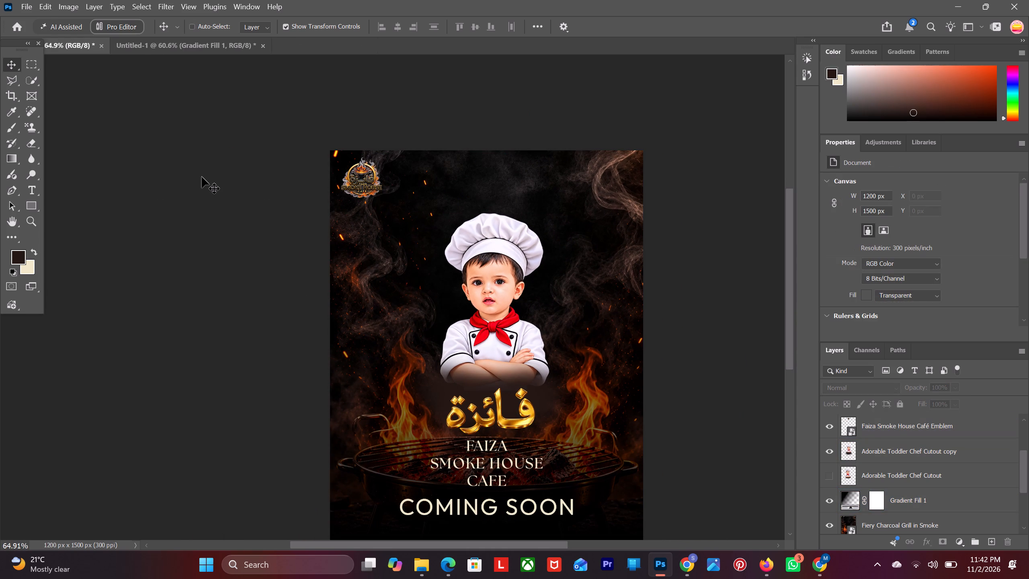
Place the cafe emblem in the poster's top-left corner at about X 65 px, Y 29 px, and deselect it.
{"action": "scroll", "coordinate": [212, 188], "scroll_direction": "down", "scroll_amount": 8, "text": "alt"}
{"action": "left_click", "coordinate": [217, 195]}
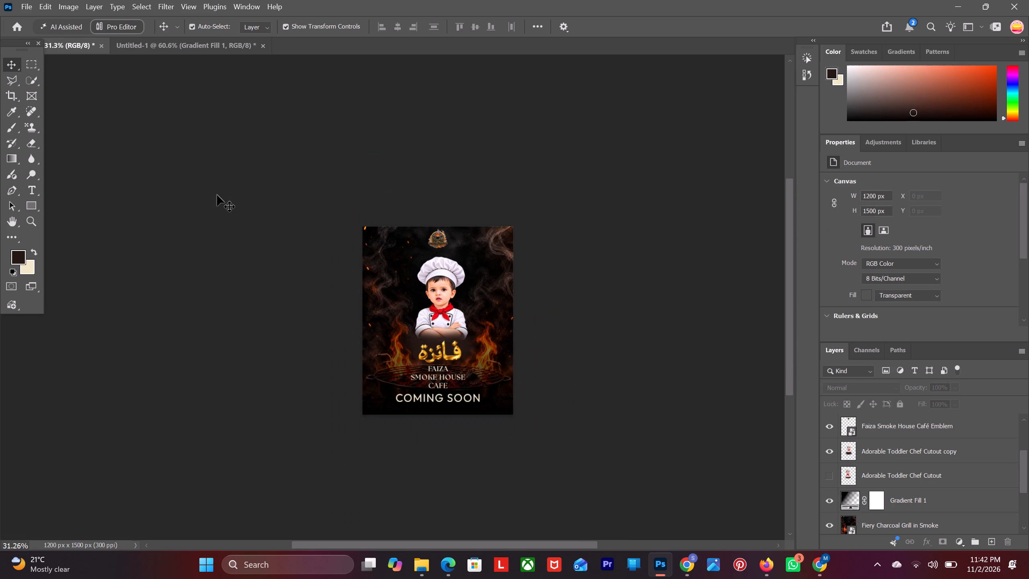
{"action": "scroll", "coordinate": [245, 204], "scroll_direction": "up", "scroll_amount": 5, "text": "alt"}
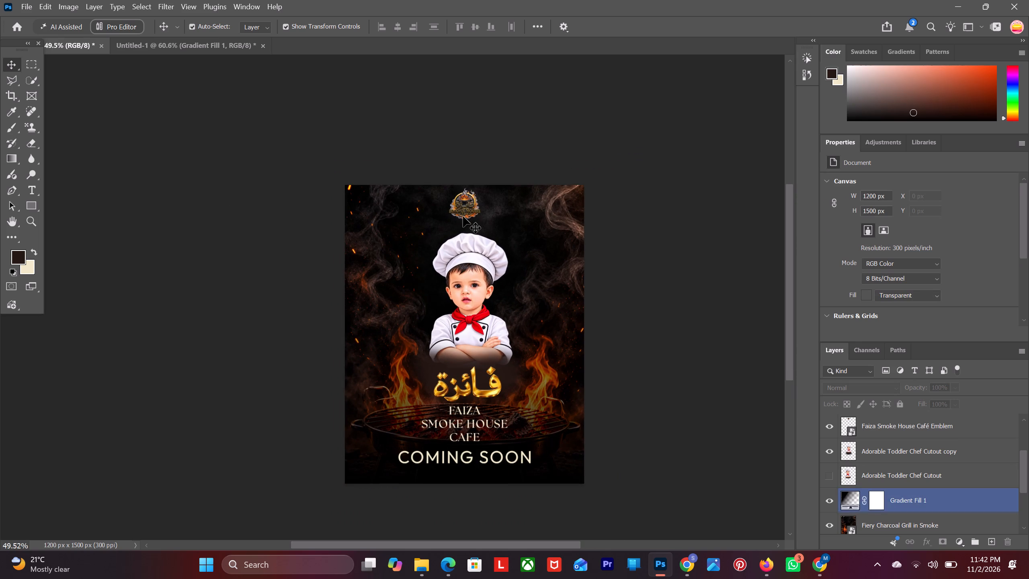
{"action": "left_click_drag", "start_coordinate": [463, 216], "coordinate": [377, 221]}
{"action": "left_click", "coordinate": [246, 212]}
{"action": "scroll", "coordinate": [246, 212], "scroll_direction": "up", "scroll_amount": 3, "text": "alt"}
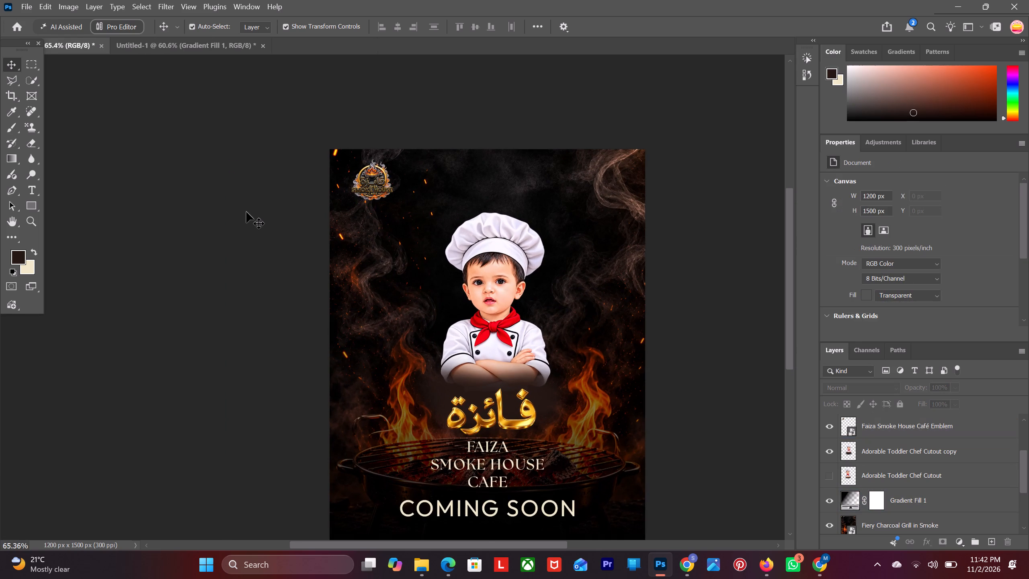
{"action": "scroll", "coordinate": [246, 212], "scroll_direction": "up", "scroll_amount": 4}
{"action": "scroll", "coordinate": [246, 212], "scroll_direction": "up", "scroll_amount": 4, "text": "alt"}
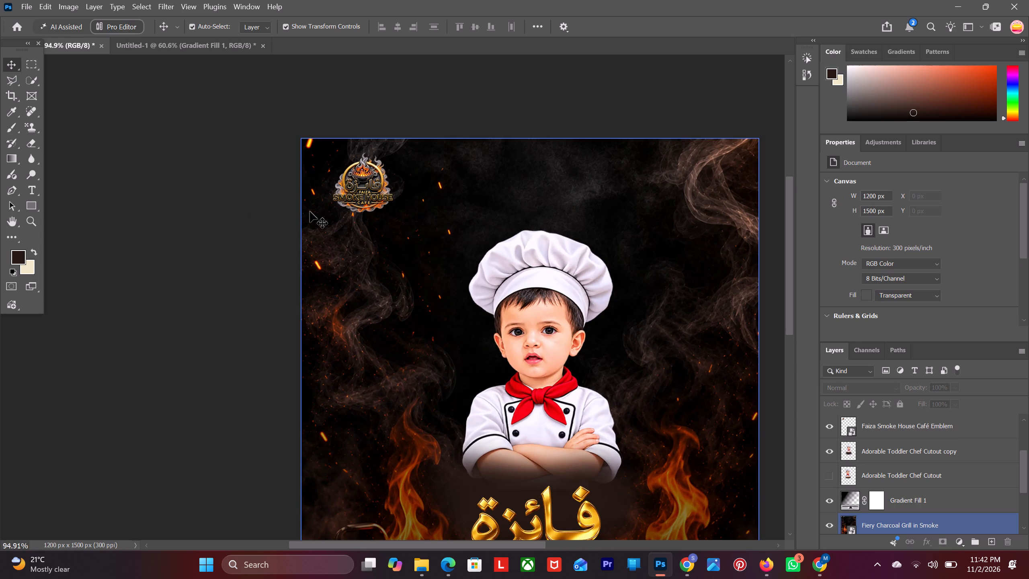
{"action": "left_click_drag", "start_coordinate": [350, 191], "coordinate": [346, 191]}
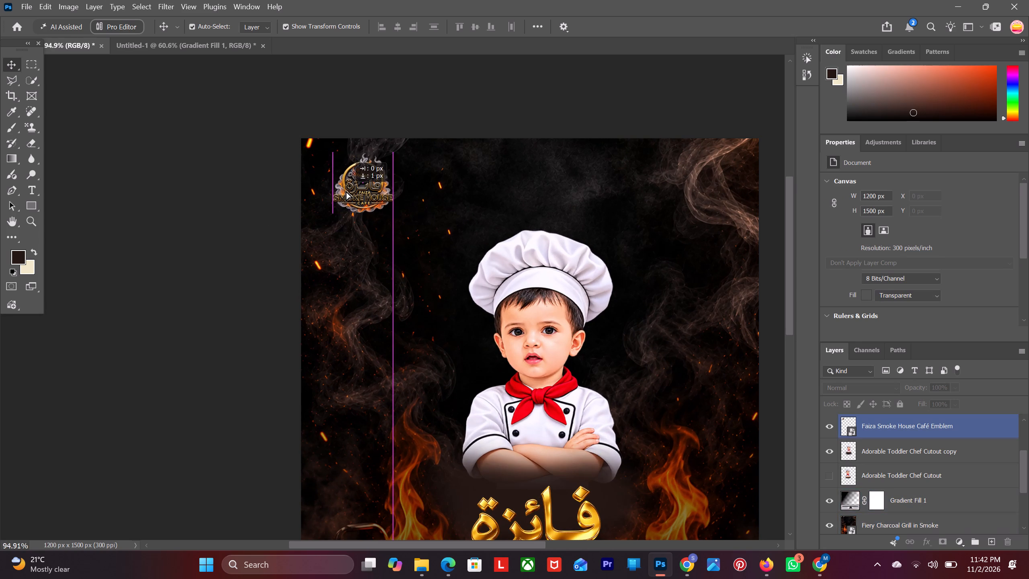
{"action": "left_click_drag", "start_coordinate": [346, 191], "coordinate": [343, 188]}
{"action": "left_click", "coordinate": [174, 193]}
Set the Faiza Smoke House Café Emblem layer's opacity to 90% and deselect it.
{"action": "scroll", "coordinate": [174, 193], "scroll_direction": "down", "scroll_amount": 5, "text": "alt"}
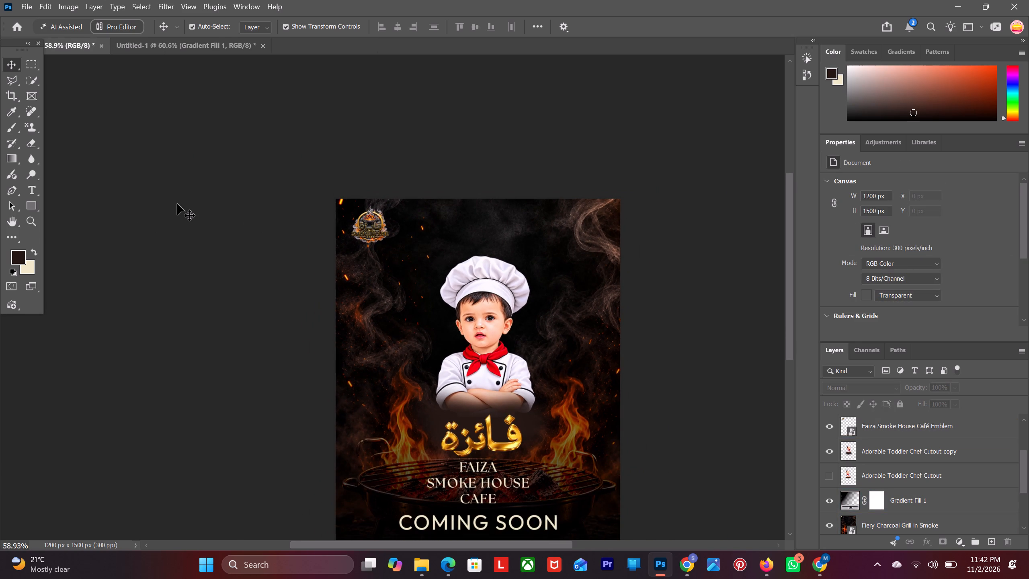
{"action": "scroll", "coordinate": [177, 204], "scroll_direction": "down", "scroll_amount": 2}
{"action": "scroll", "coordinate": [177, 204], "scroll_direction": "down", "scroll_amount": 3, "text": "alt"}
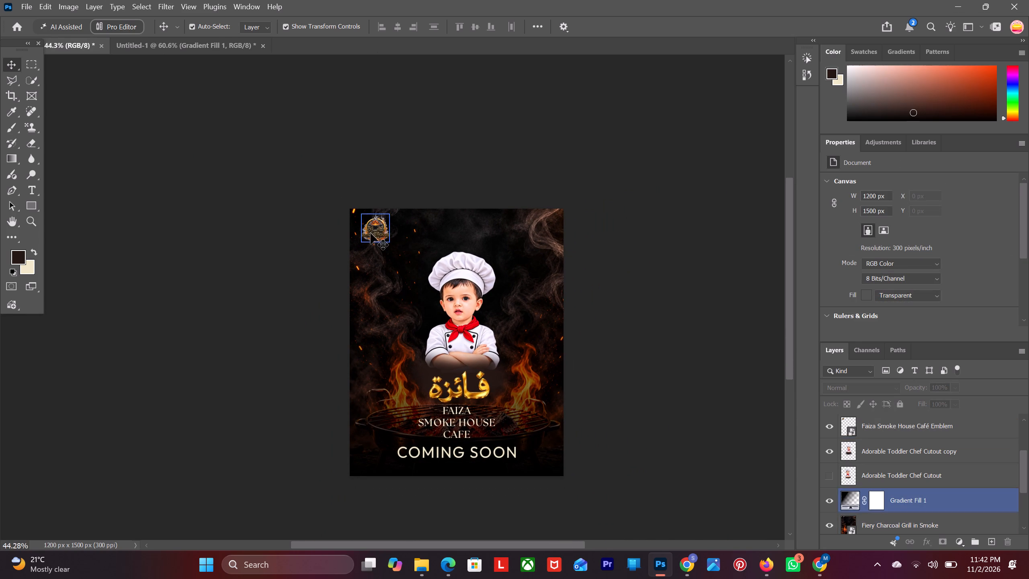
{"action": "left_click", "coordinate": [373, 234]}
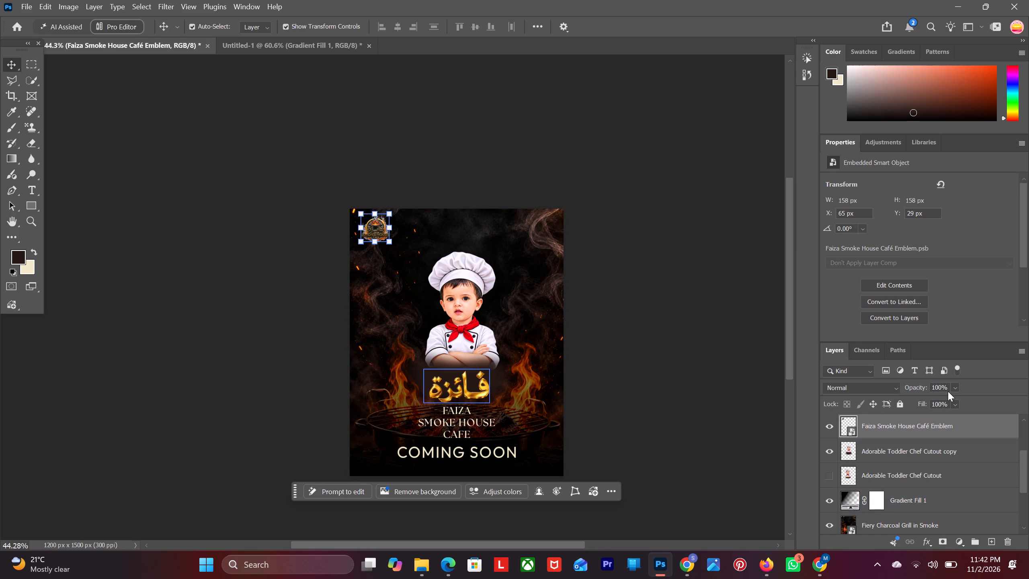
{"action": "double_click", "coordinate": [941, 390]}
{"action": "type", "text": "90"}
{"action": "key", "text": "Return"}
{"action": "left_click", "coordinate": [307, 335]}
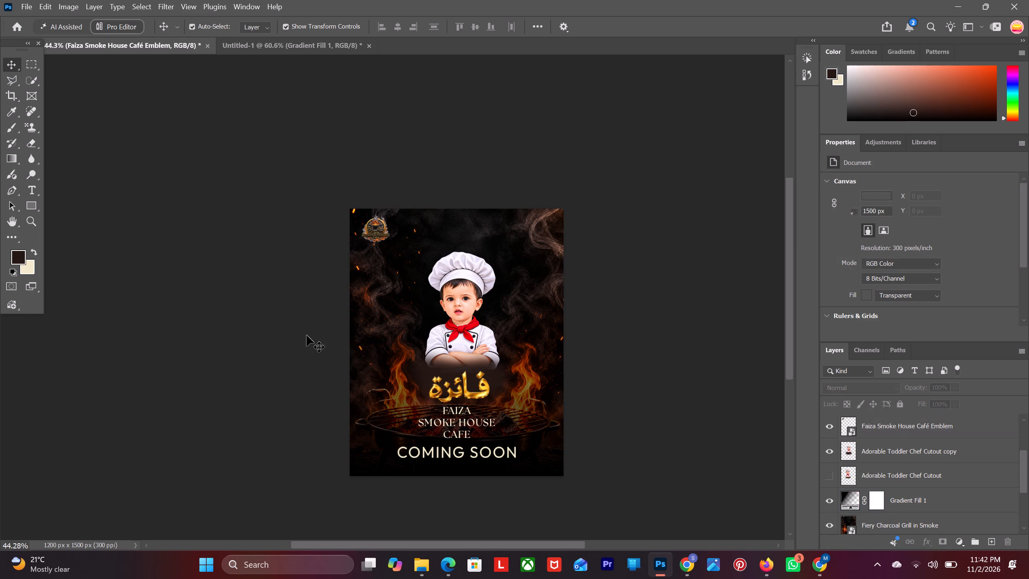
Export the poster as a 1200 x 1500 px PNG with transparency, named faiza, into the smoke house folder.
{"action": "scroll", "coordinate": [307, 335], "scroll_direction": "up", "scroll_amount": 9, "text": "alt"}
{"action": "scroll", "coordinate": [96, 193], "scroll_direction": "down", "scroll_amount": 9, "text": "alt"}
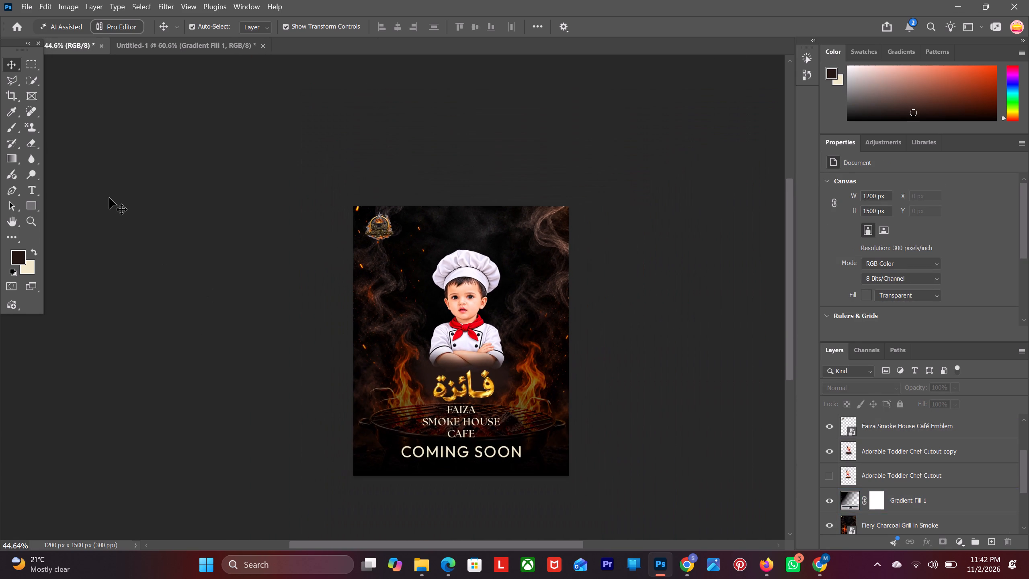
{"action": "left_click", "coordinate": [23, 6]}
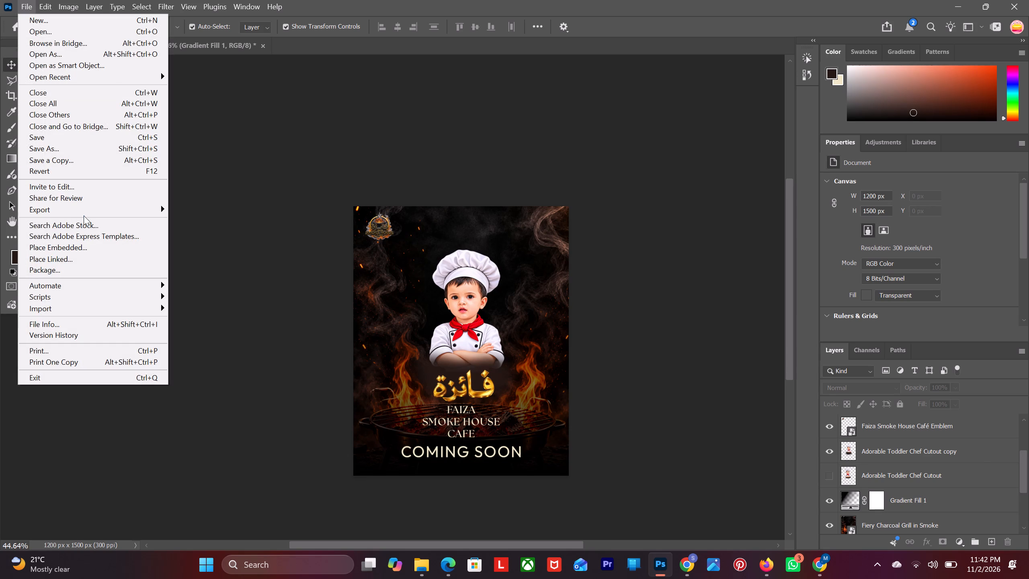
{"action": "left_click", "coordinate": [98, 212]}
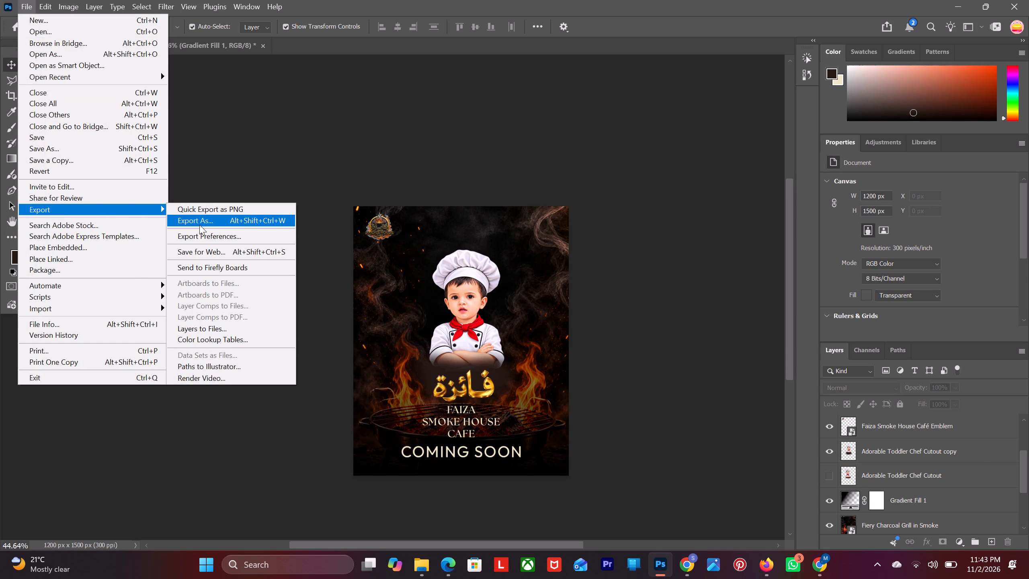
{"action": "left_click", "coordinate": [199, 225]}
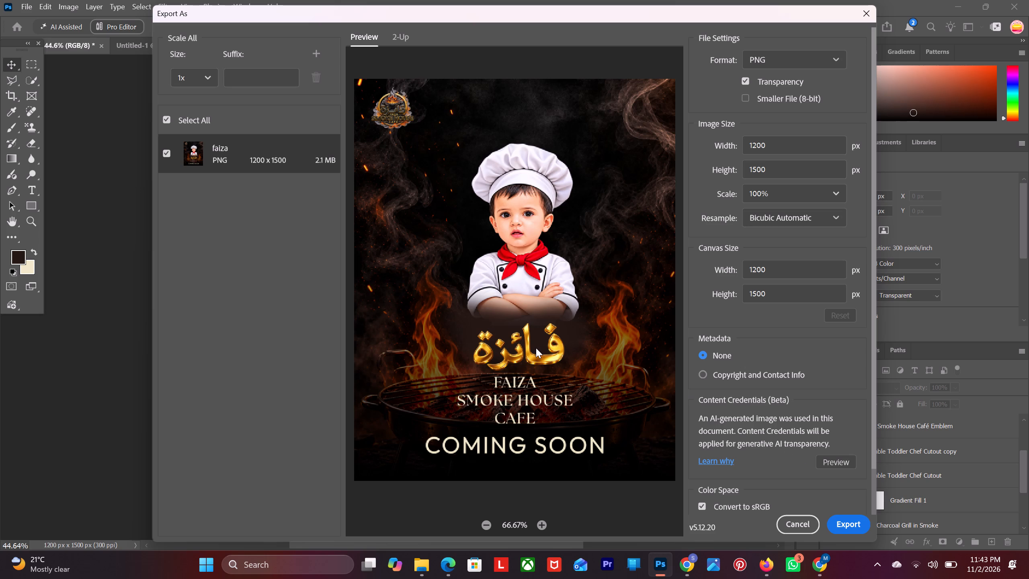
{"action": "left_click", "coordinate": [857, 524]}
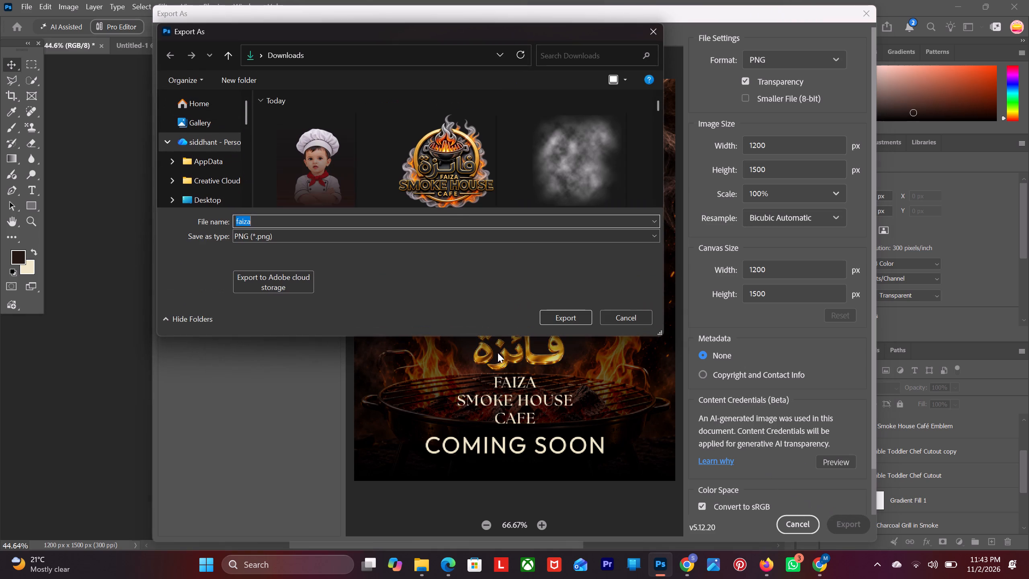
{"action": "scroll", "coordinate": [309, 179], "scroll_direction": "down", "scroll_amount": 4}
{"action": "scroll", "coordinate": [208, 165], "scroll_direction": "down", "scroll_amount": 4}
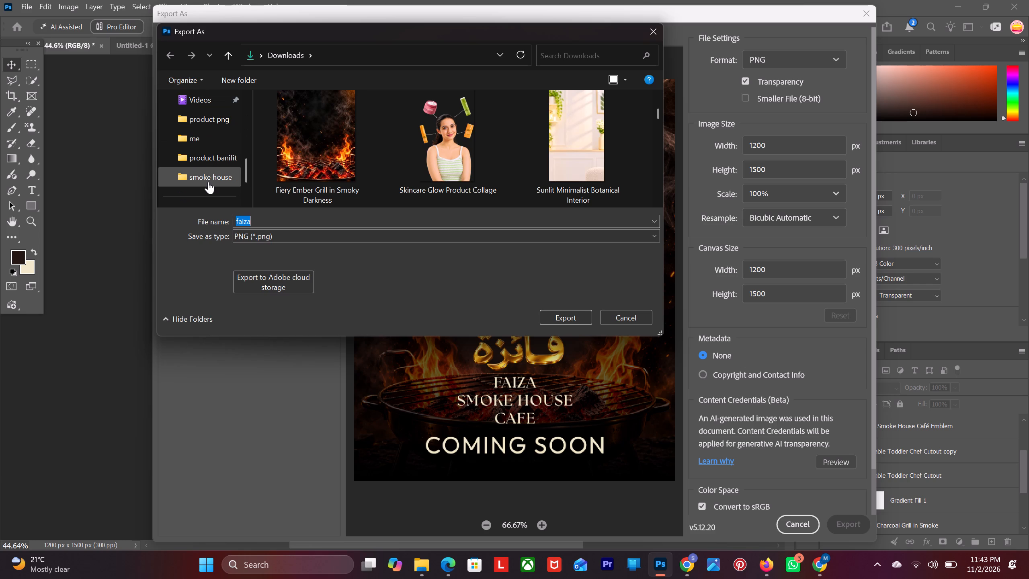
{"action": "left_click", "coordinate": [208, 182]}
{"action": "left_click", "coordinate": [572, 317]}
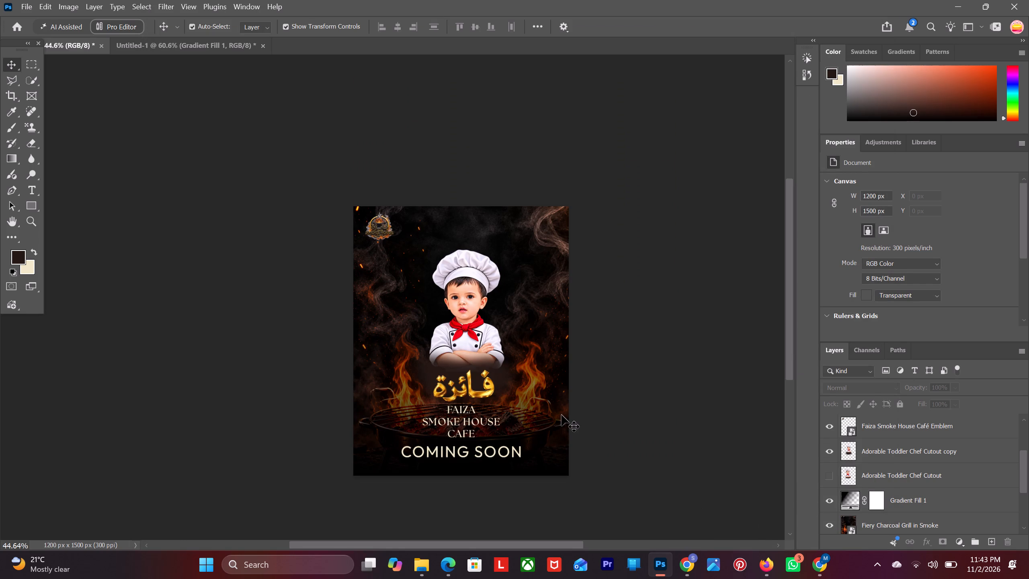
Save the faiza poster document.
{"action": "key", "text": "ctrl+s"}
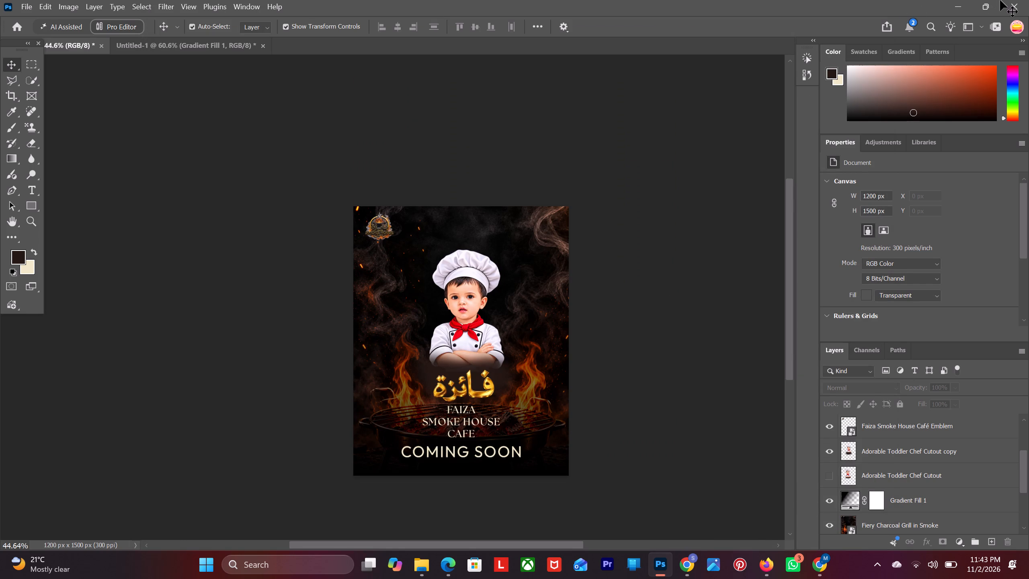
Quit Photoshop, saving Untitled-1 in Photoshop format to the smoke house folder with Maximize Compatibility on.
{"action": "left_click", "coordinate": [1010, 0]}
{"action": "left_click", "coordinate": [1024, 11]}
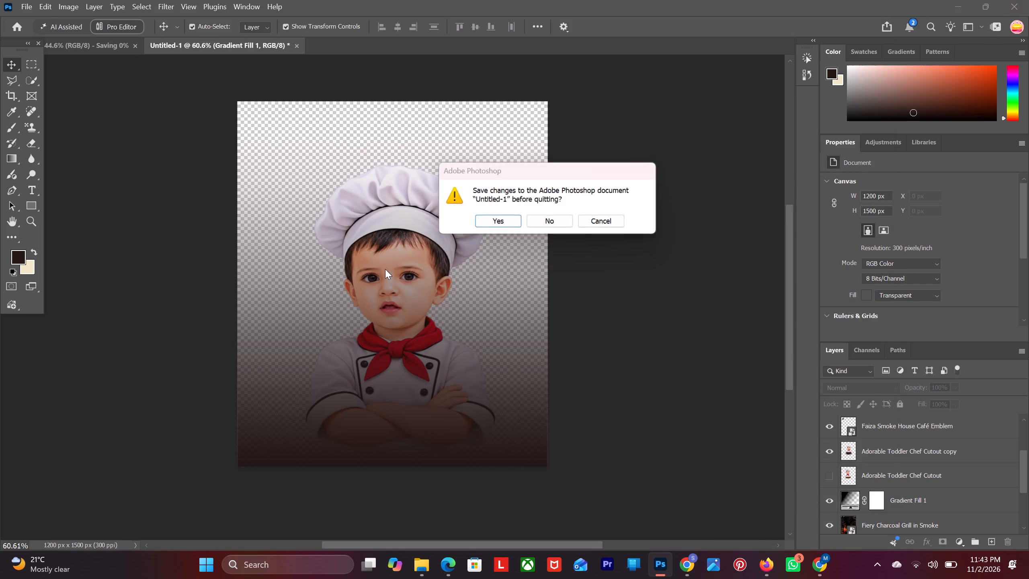
{"action": "left_click", "coordinate": [486, 218]}
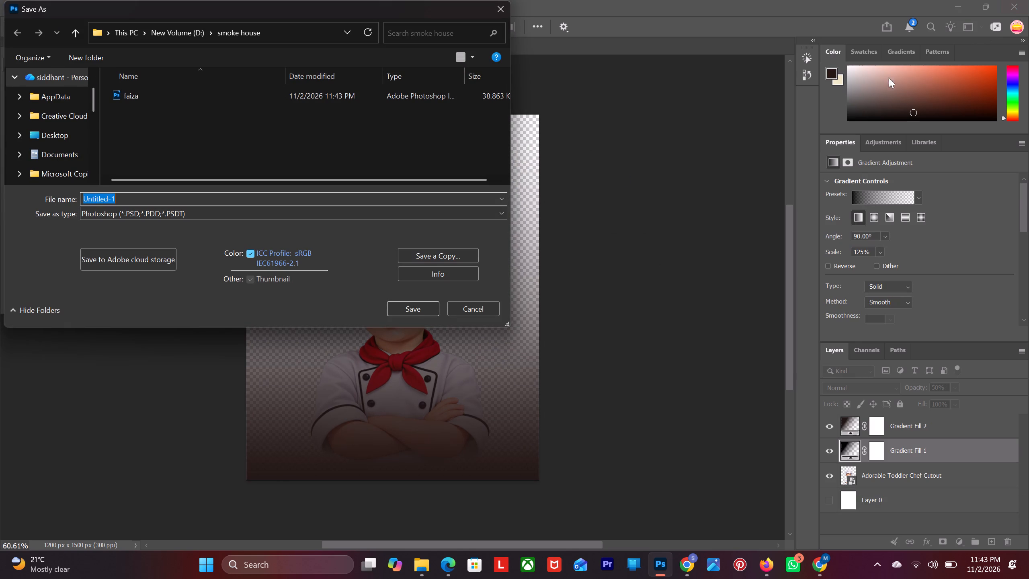
{"action": "left_click", "coordinate": [413, 306]}
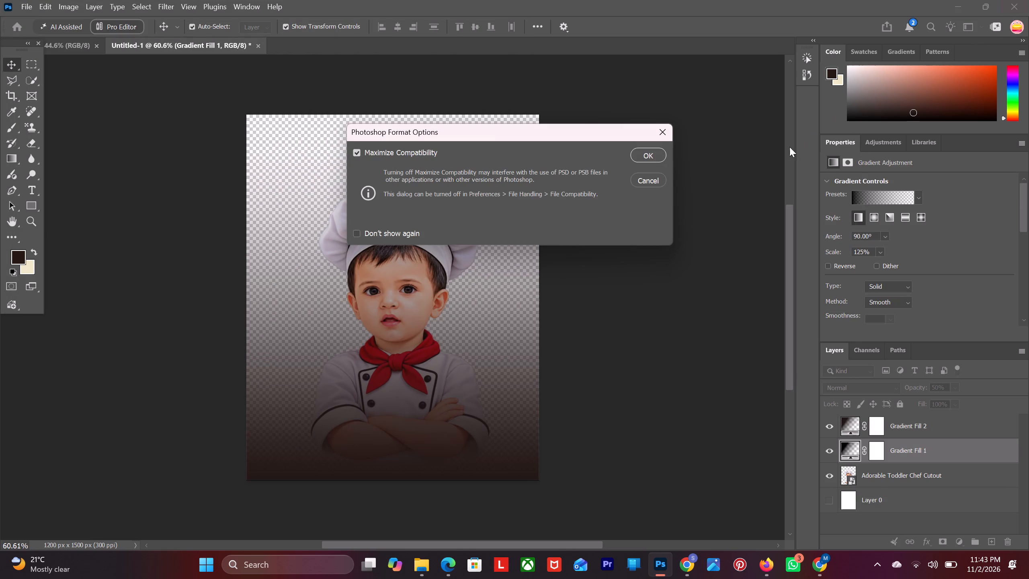
{"action": "left_click", "coordinate": [648, 148]}
{"action": "left_click", "coordinate": [1028, 0]}
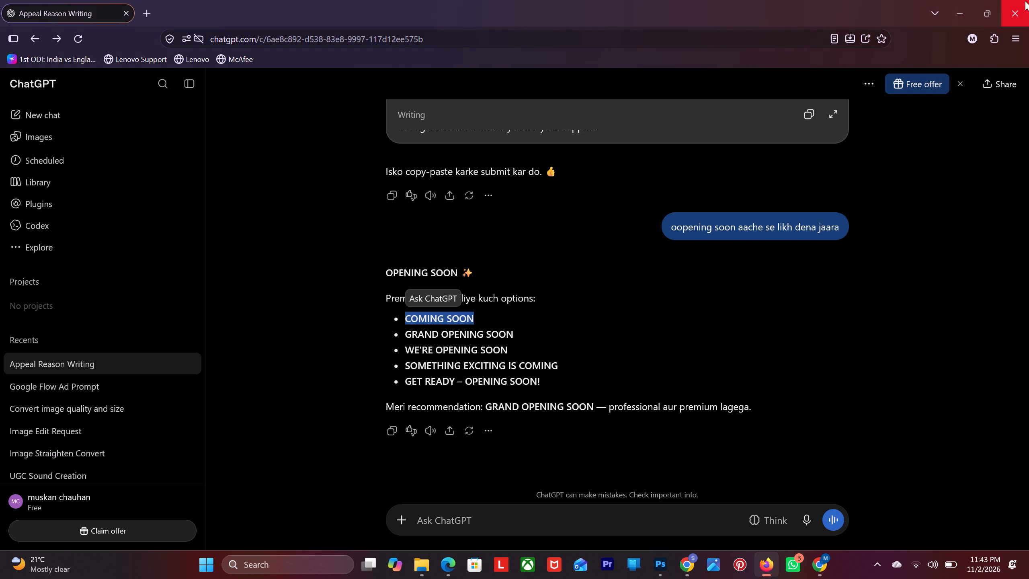
Close the open Firefox and Google Chrome windows.
{"action": "left_click", "coordinate": [1024, 2]}
{"action": "left_click", "coordinate": [1024, 2]}
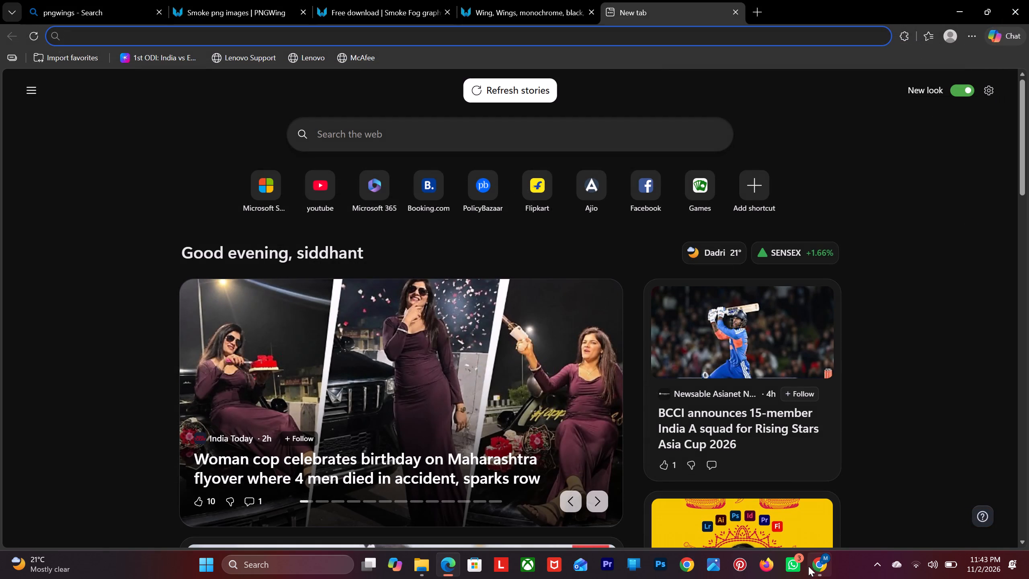